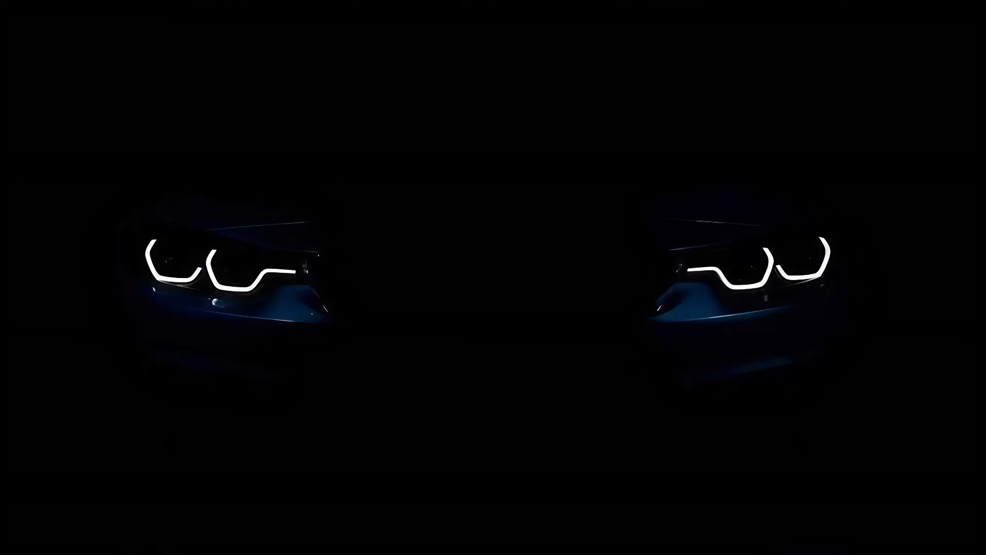
Find and launch the Brave browser.
text(bra)
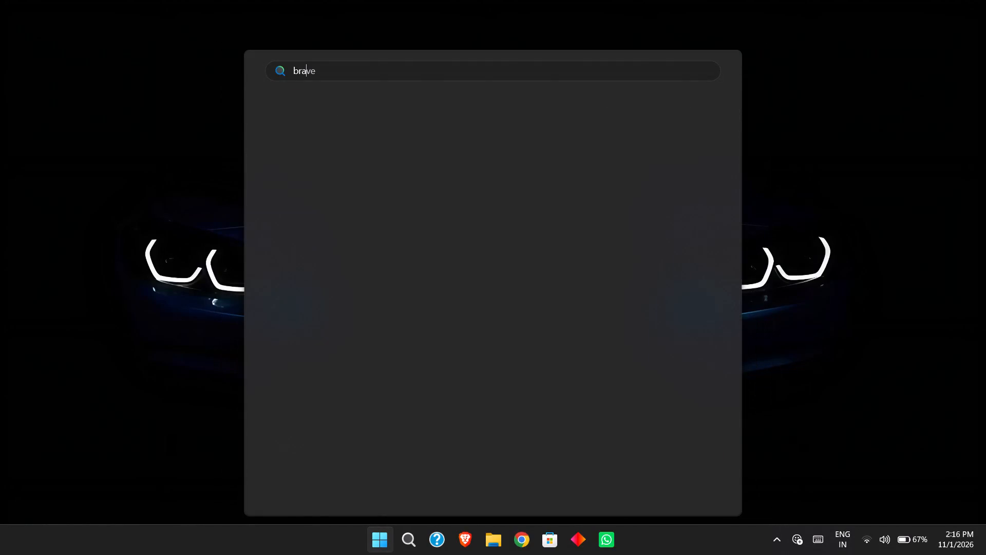
key(Return)
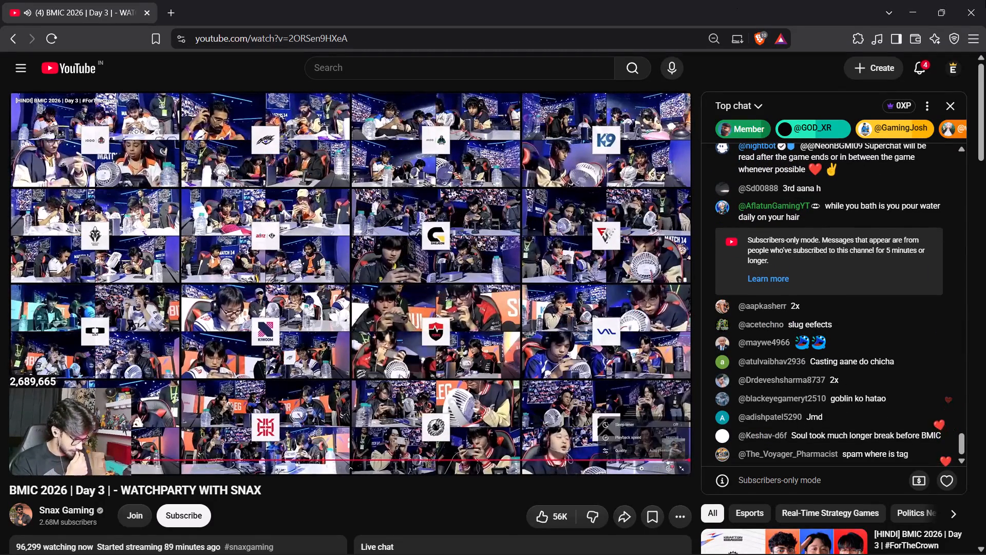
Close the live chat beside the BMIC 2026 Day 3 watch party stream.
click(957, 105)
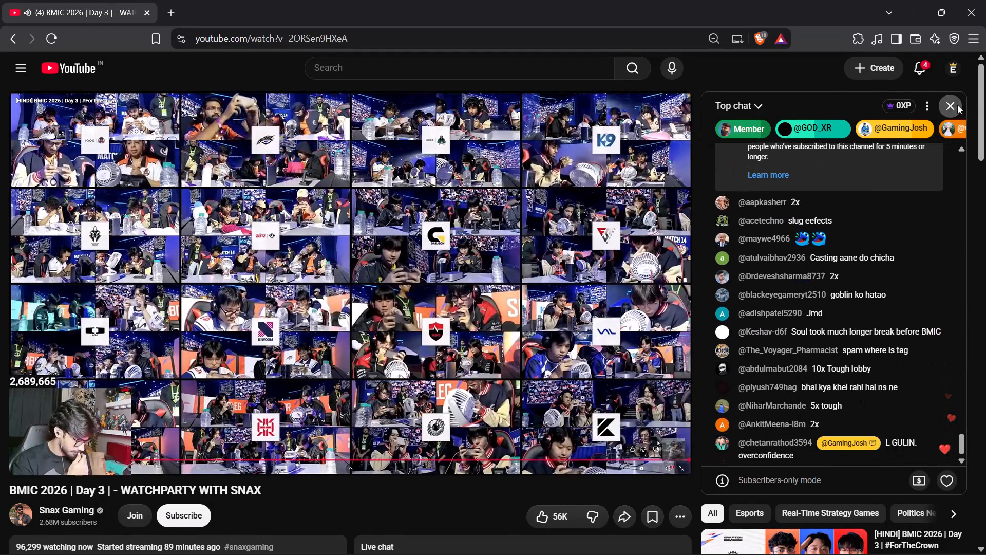
Switch YouTube to the other account, the one with the blue shield avatar.
click(955, 66)
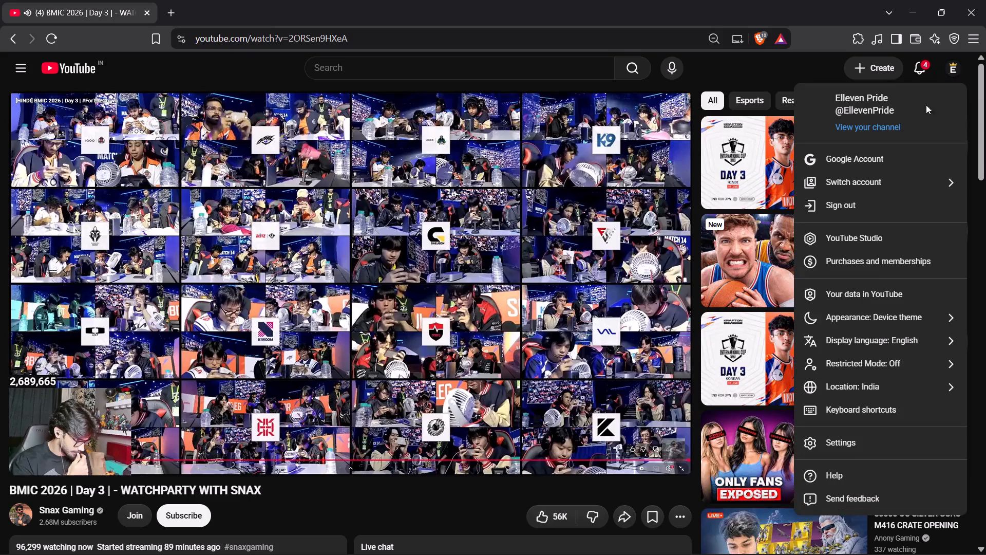
click(852, 181)
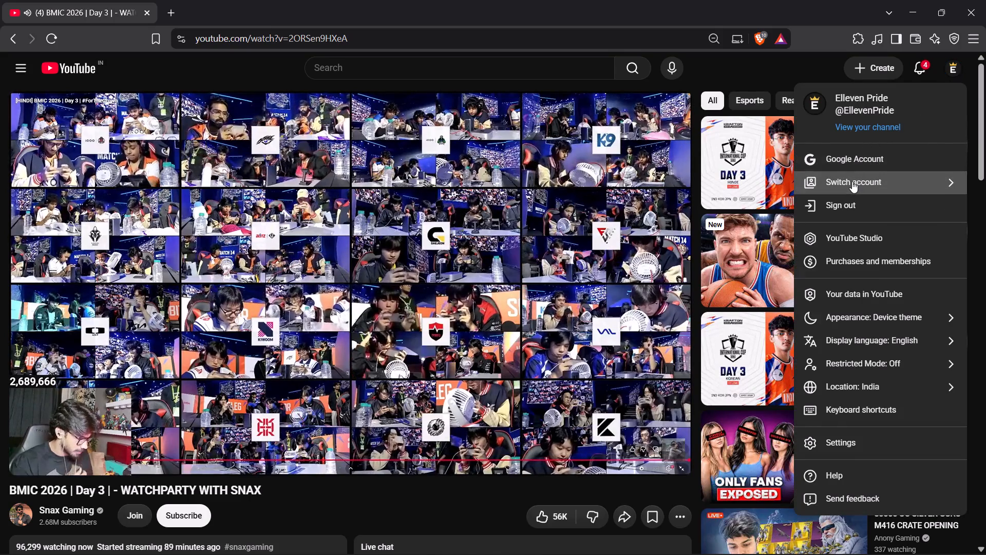
click(800, 155)
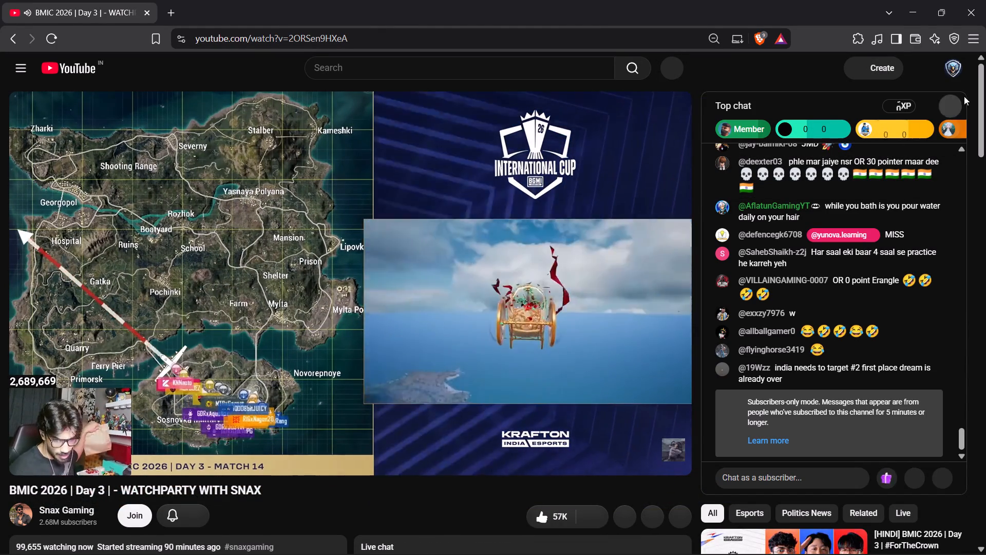
Close the live chat beside the reloaded watch party stream.
click(955, 108)
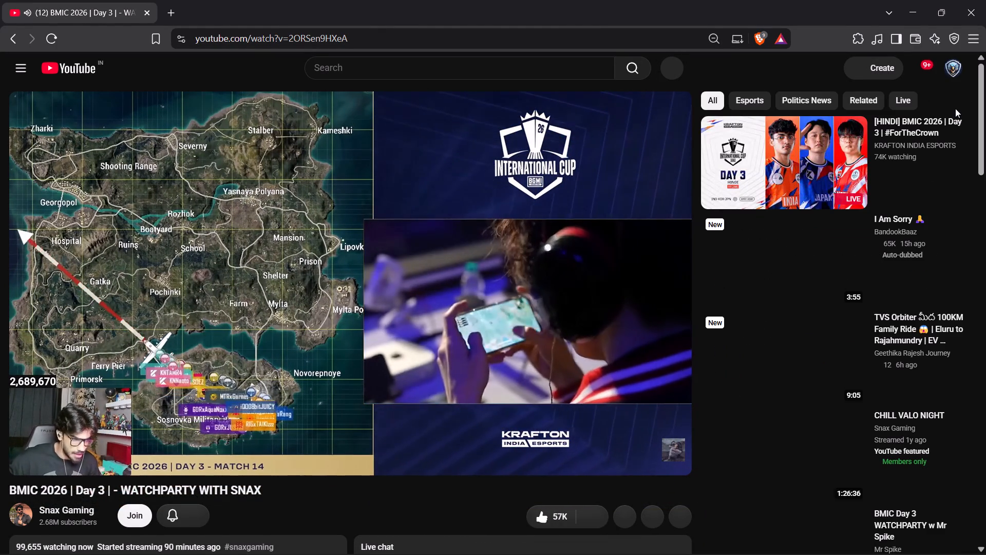
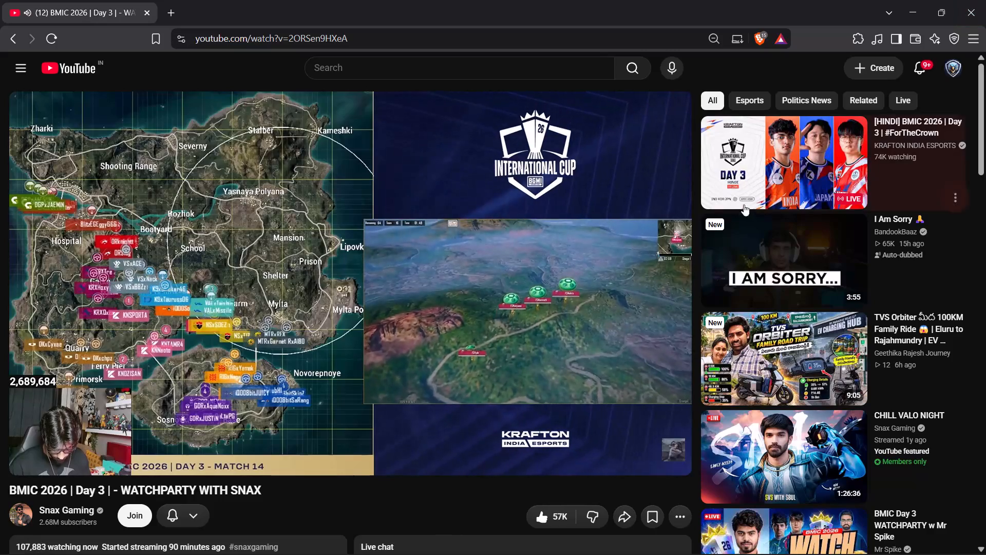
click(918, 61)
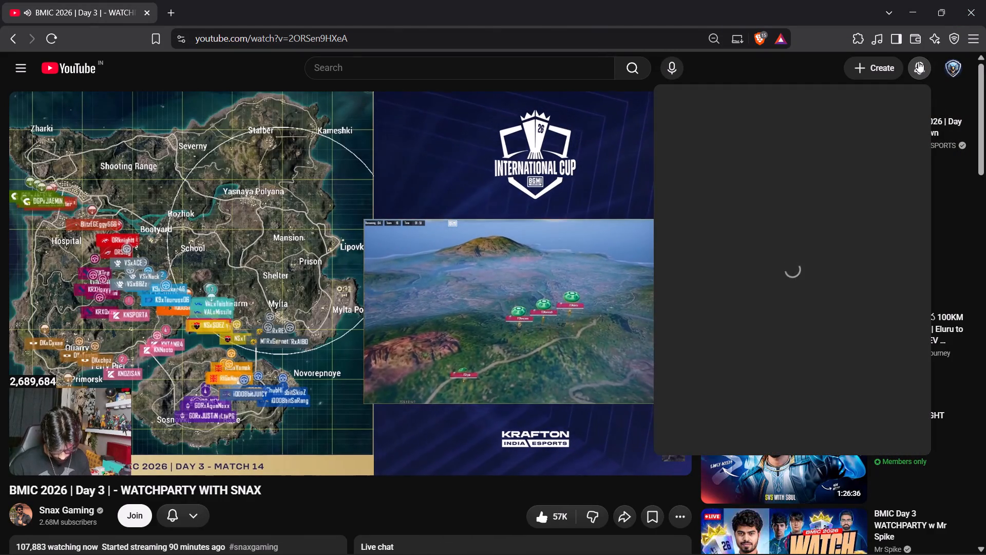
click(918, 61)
Show the watch party stream in full screen.
key(f)
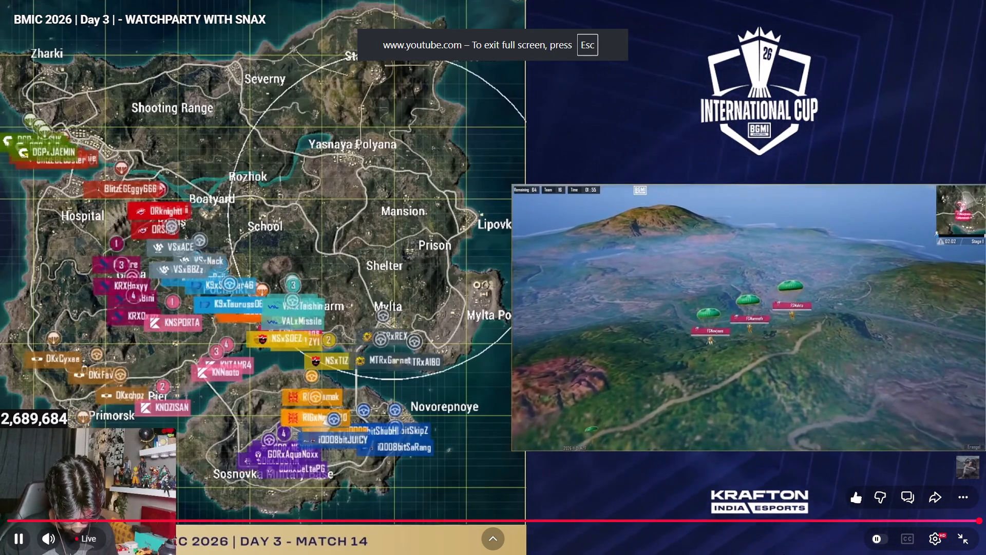
Open canva.com in a new, maximized browser window.
key(ctrl+n)
text(can)
key(Return)
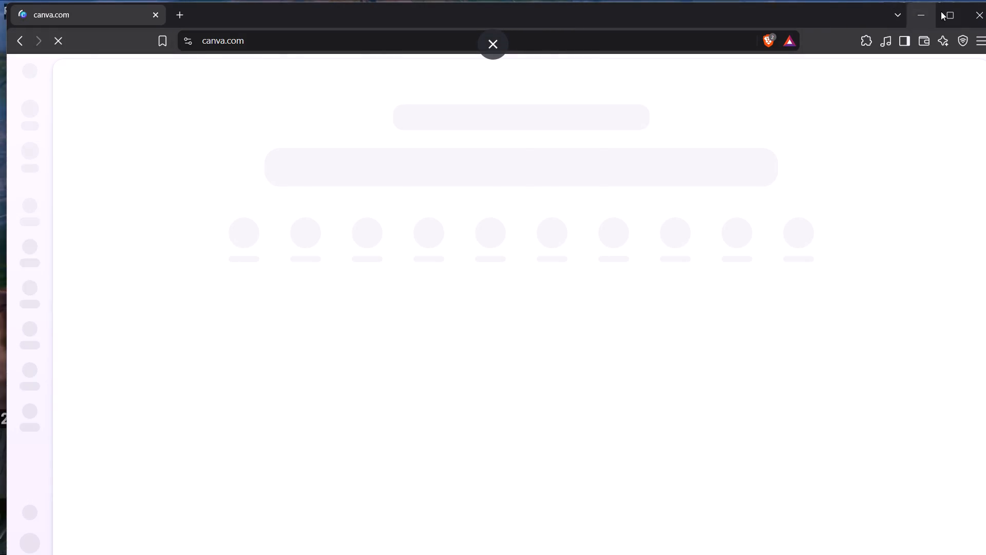
click(942, 13)
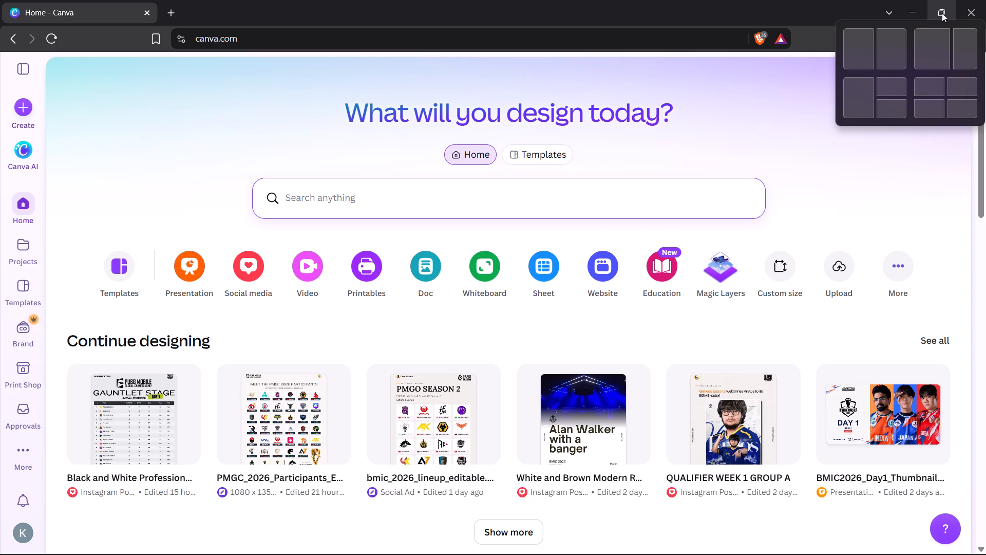
Open the recent Gauntlet Stage standings design and look through pages 5 to 8, covering the top three teams and Grand Finals standings.
click(158, 185)
click(151, 445)
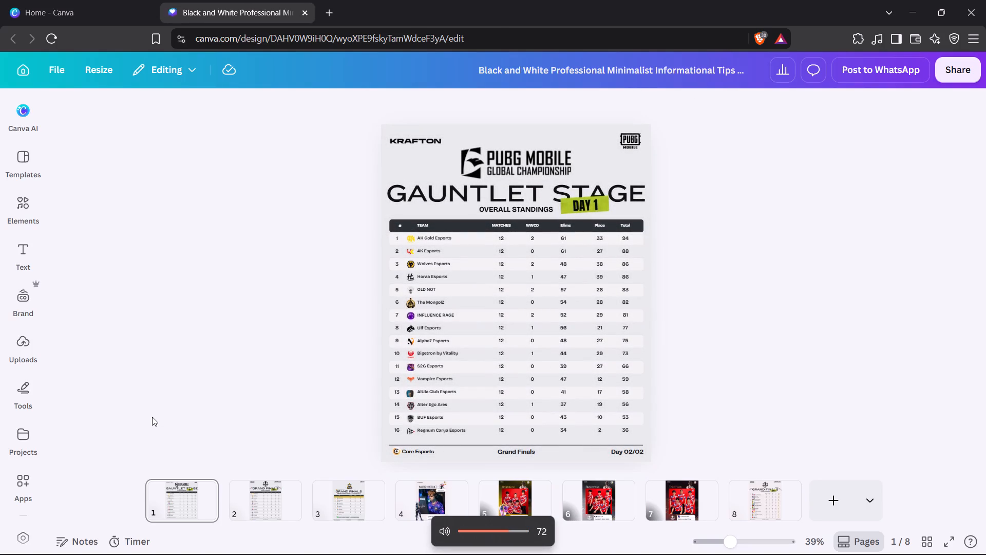
click(774, 396)
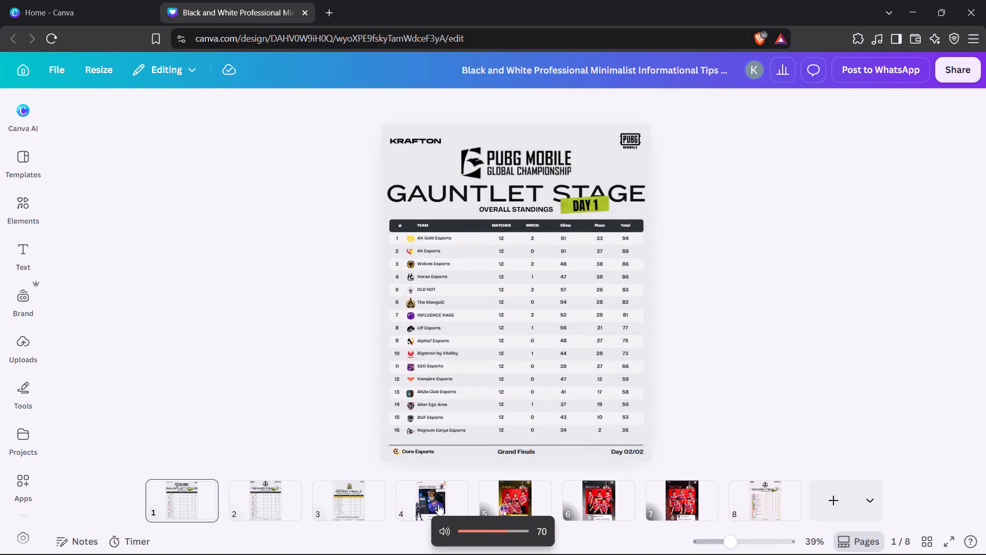
click(507, 497)
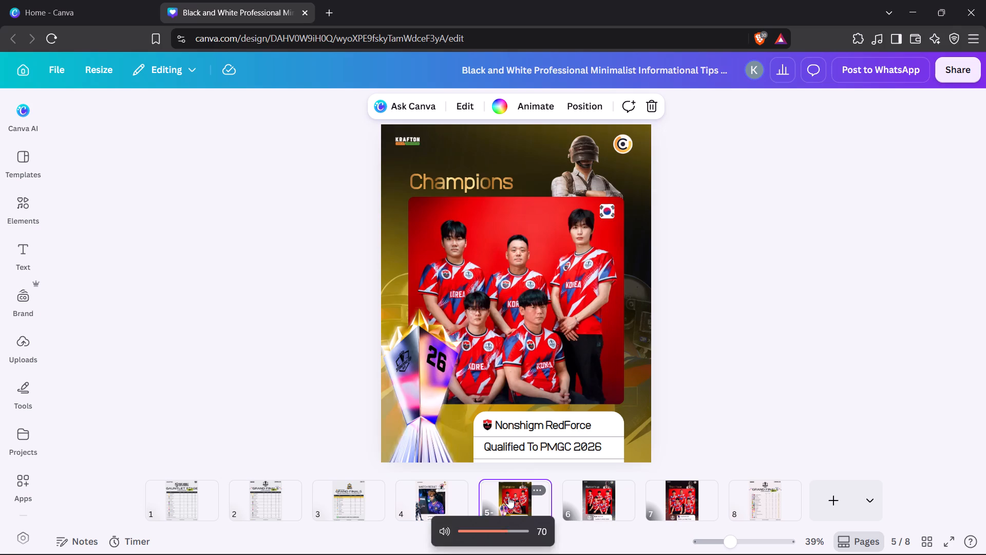
key(Right)
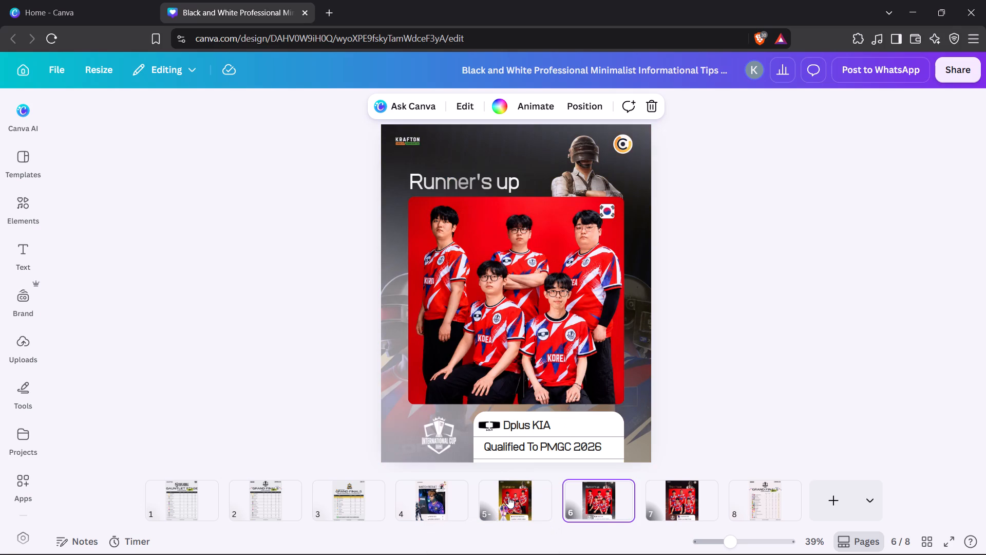
key(Right)
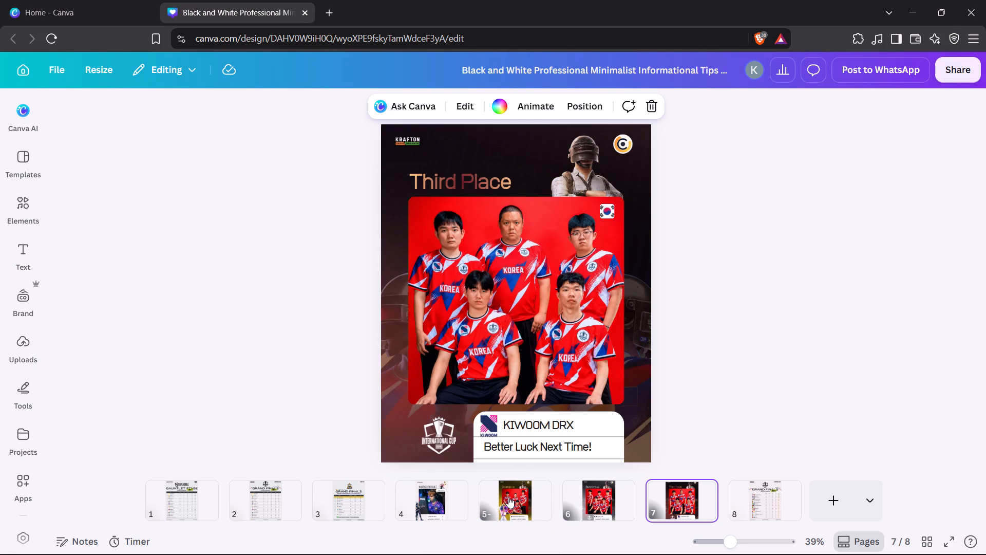
key(Right)
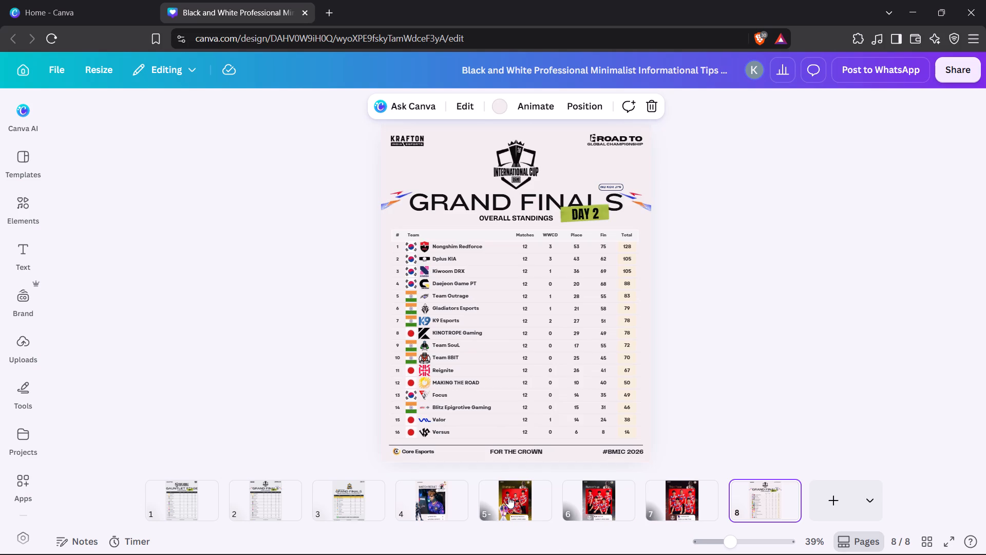
key(Left)
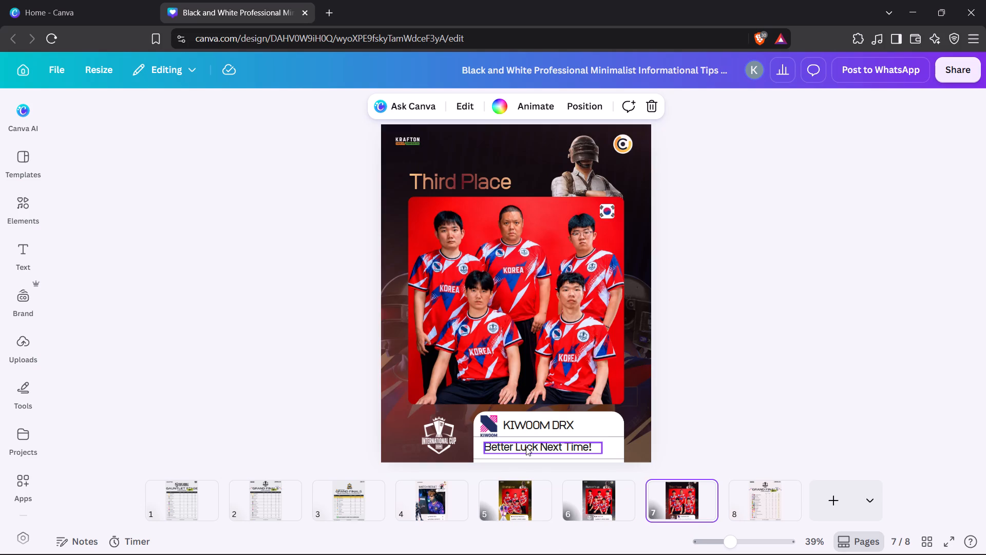
click(264, 322)
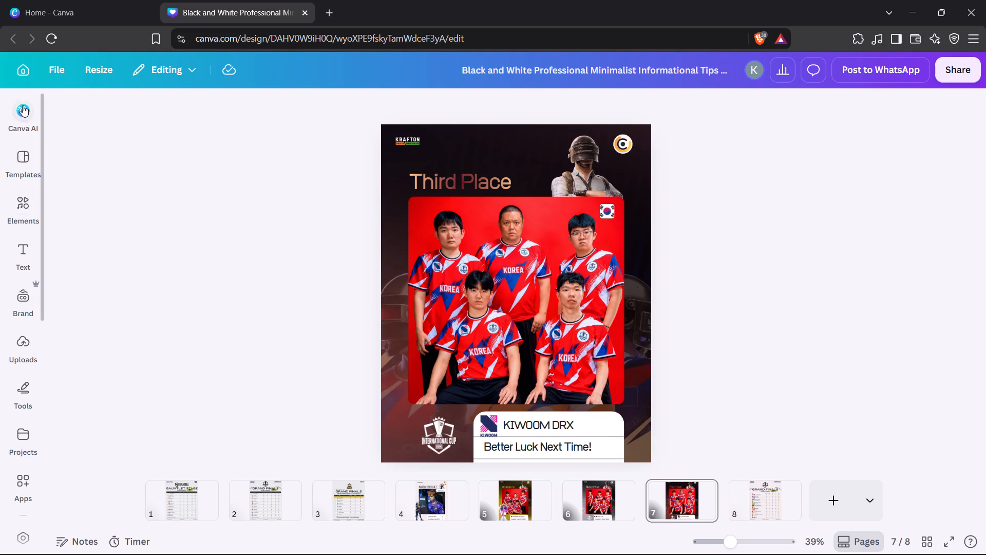
From the Canva home page, open the Alan Walker "White and Brown Modern Real Estate Instagram Post" design and look through pages 2 to 4.
click(71, 0)
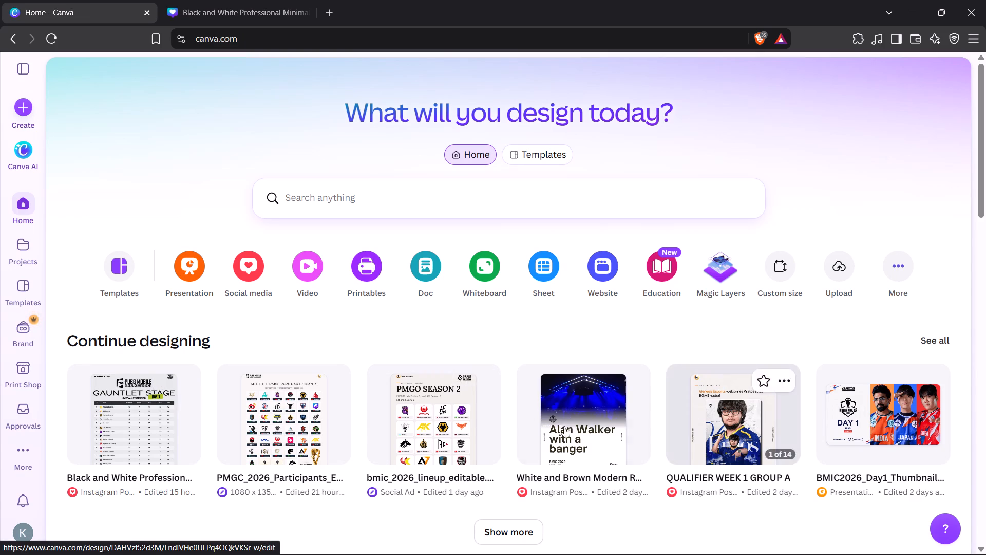
click(555, 410)
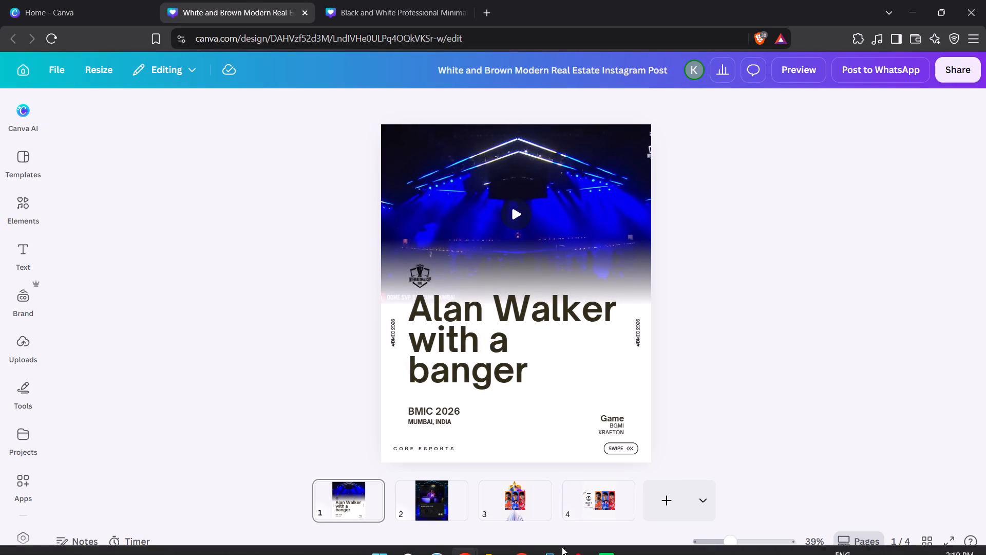
click(427, 502)
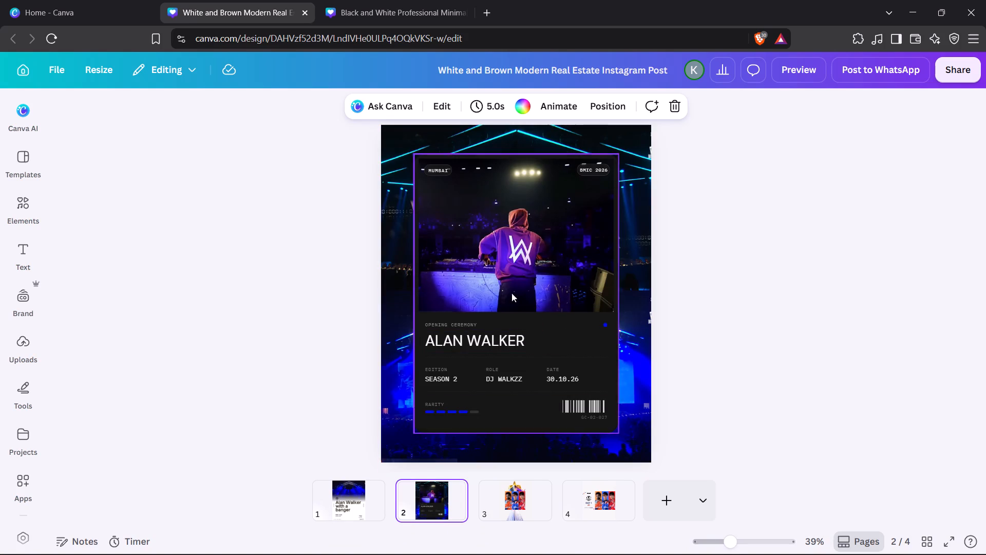
click(520, 497)
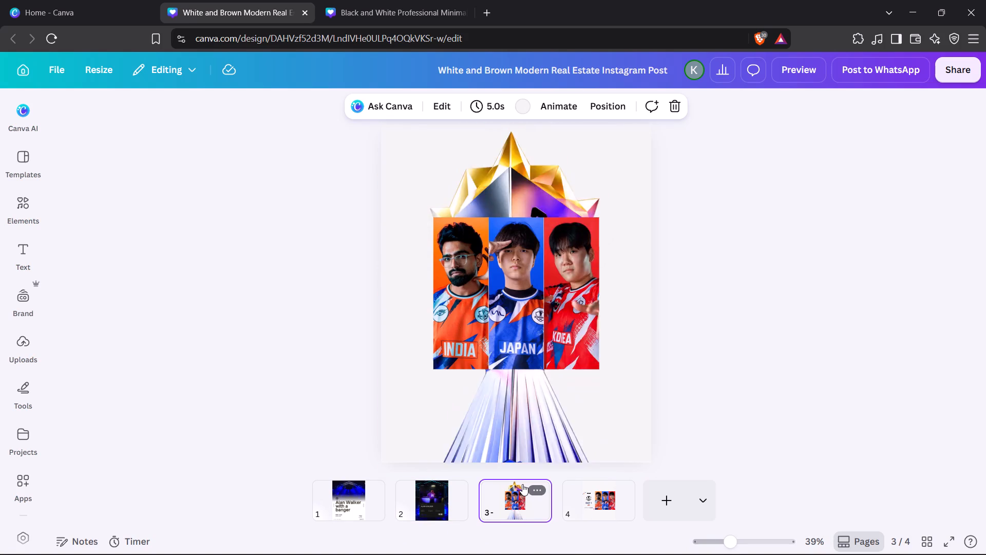
key(Right)
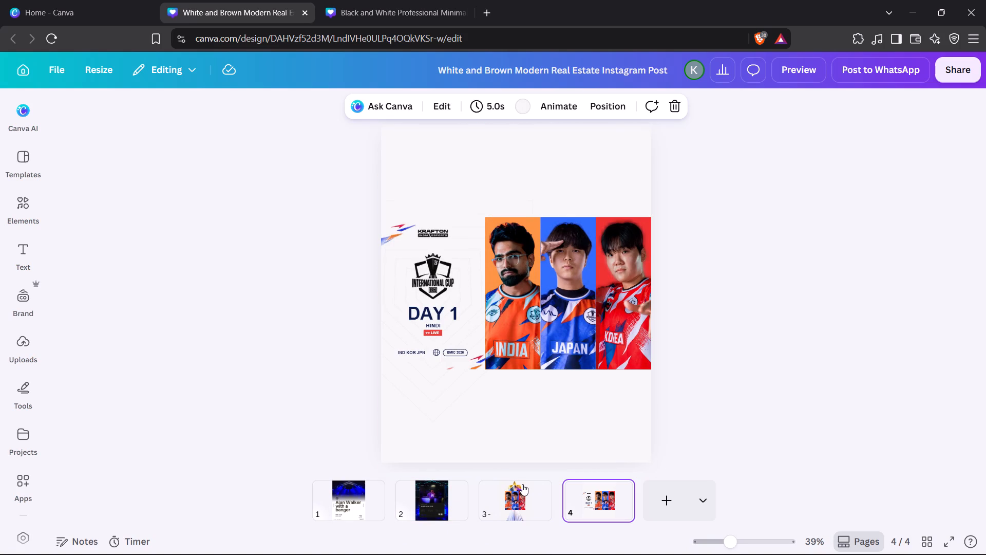
key(Left)
key(Left)
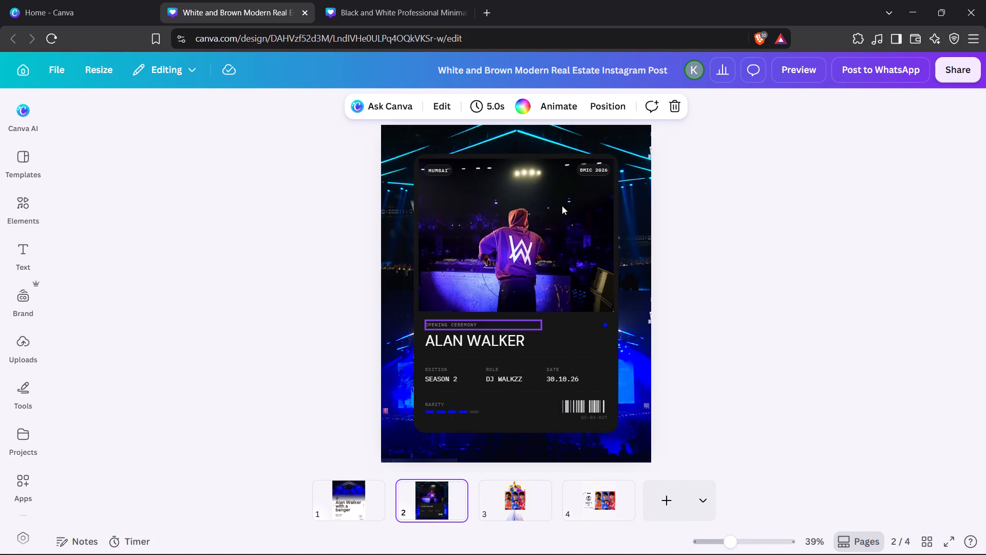
Delete the two stage photos and their empty frames behind the Alan Walker card on page 2.
click(631, 365)
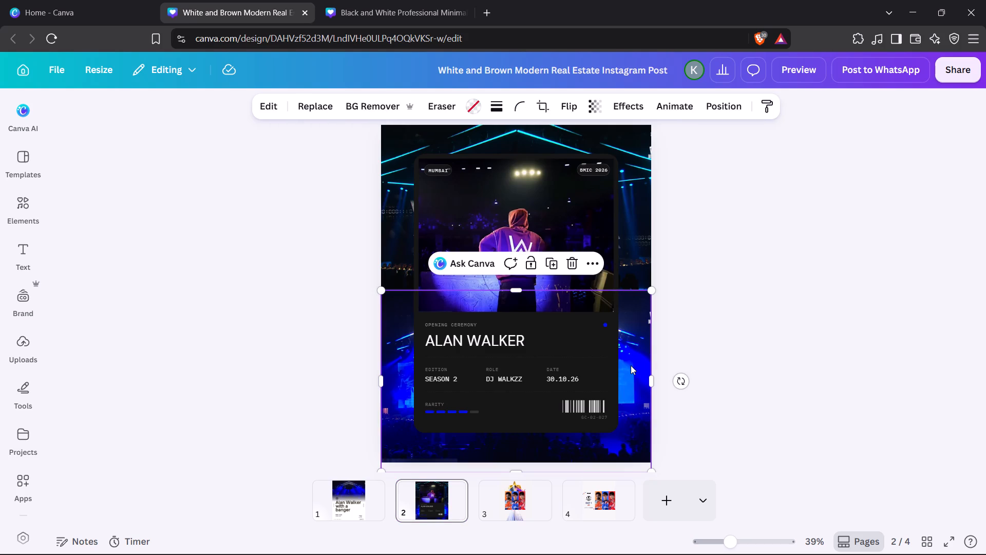
key(Delete)
click(632, 223)
key(Delete)
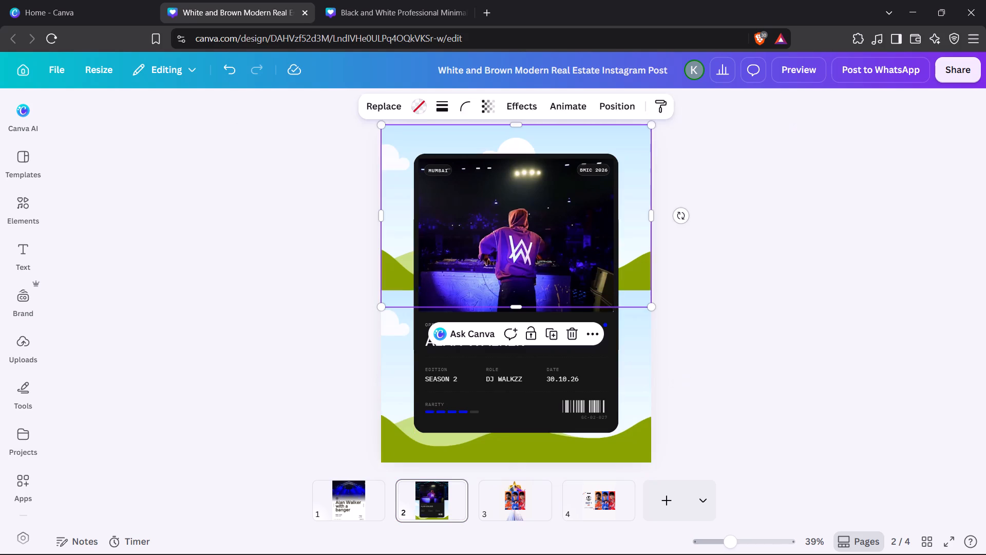
click(632, 337)
key(Delete)
click(636, 229)
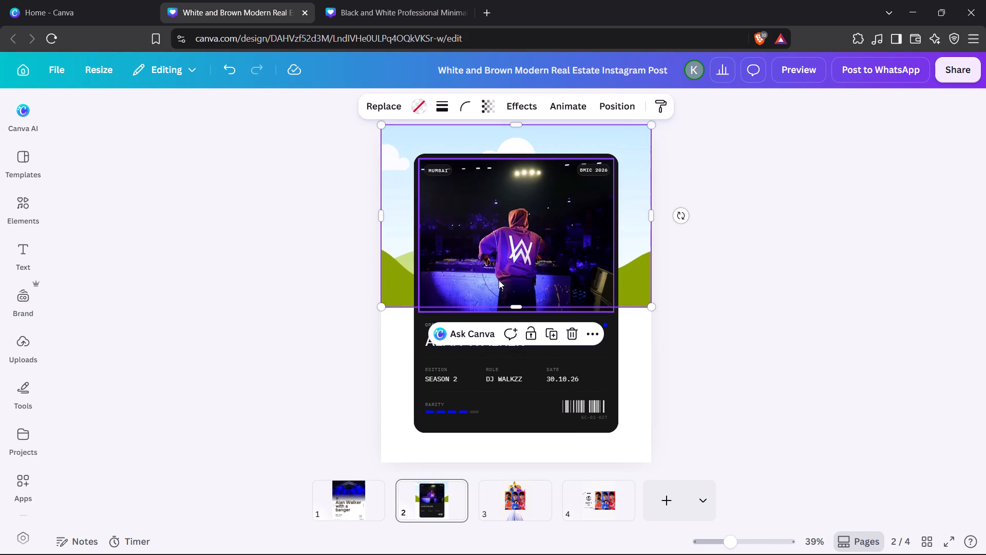
key(Delete)
click(405, 217)
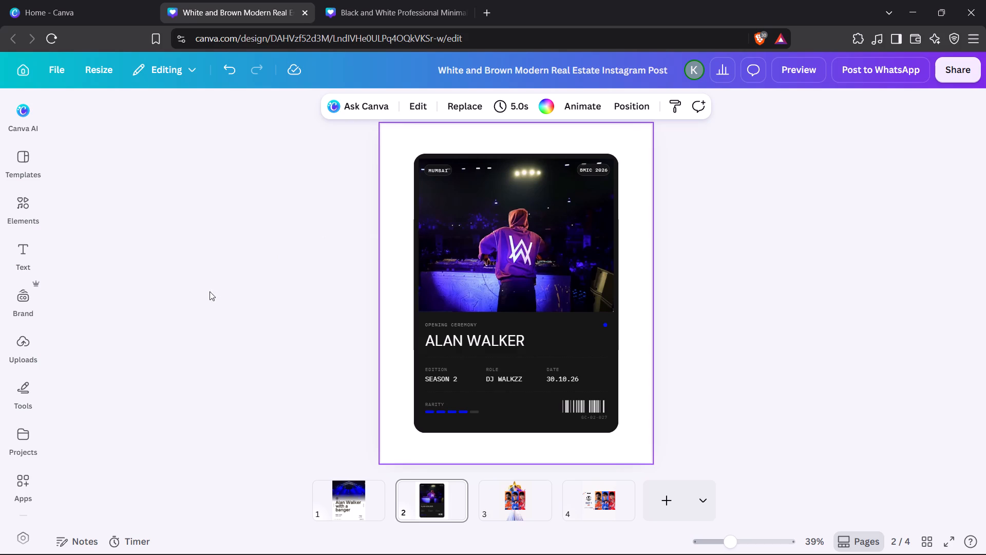
Add the uploaded image of three helmeted players to page 2 and set it as the page background.
click(16, 338)
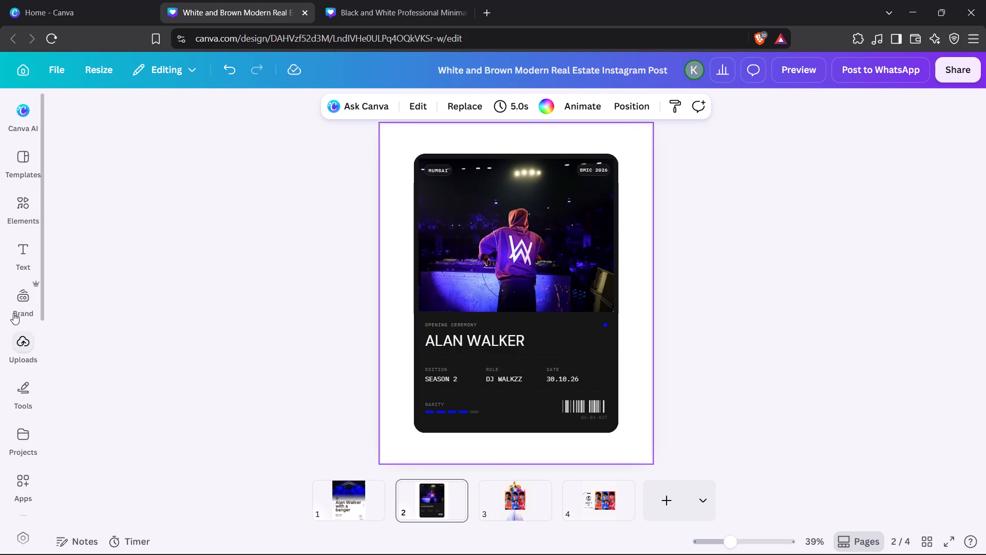
click(205, 358)
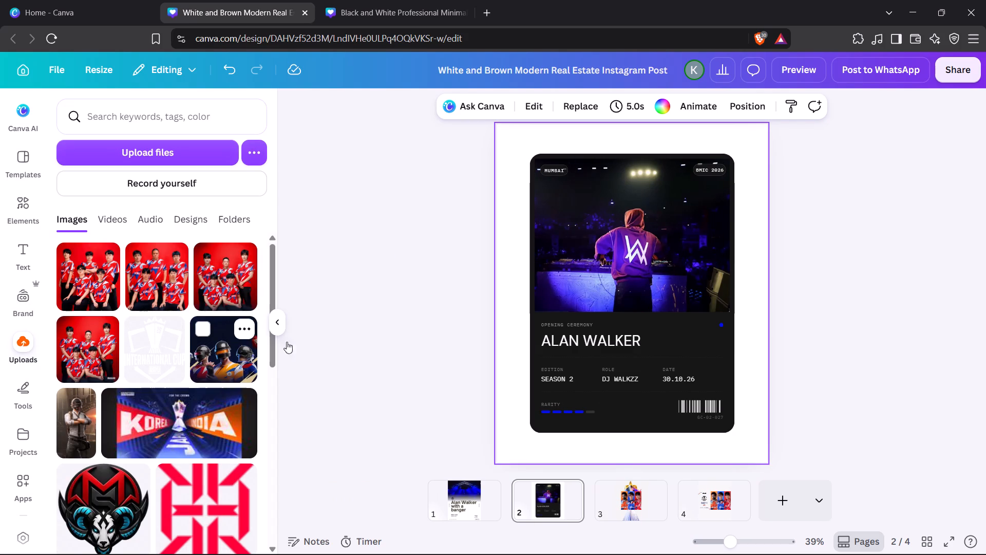
click(709, 180)
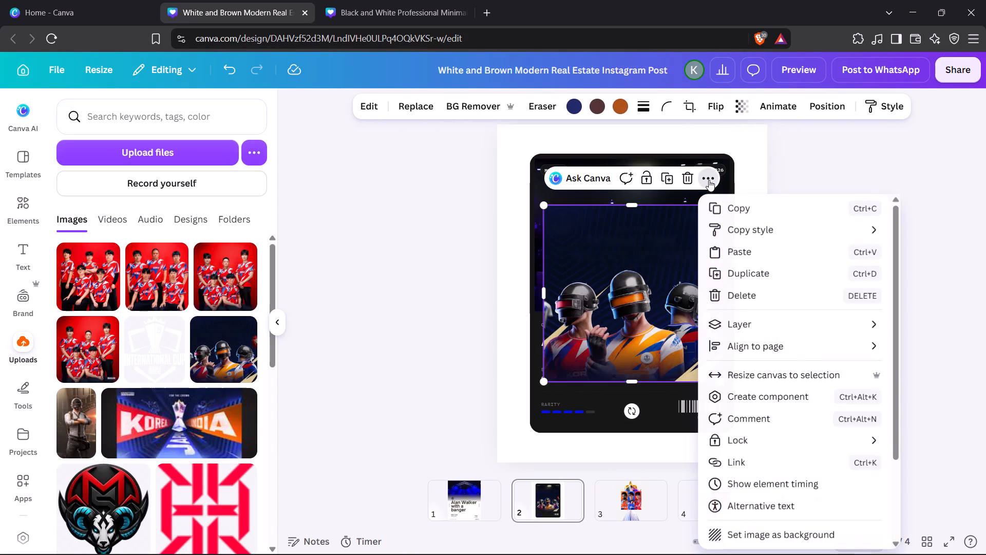
click(749, 544)
click(953, 277)
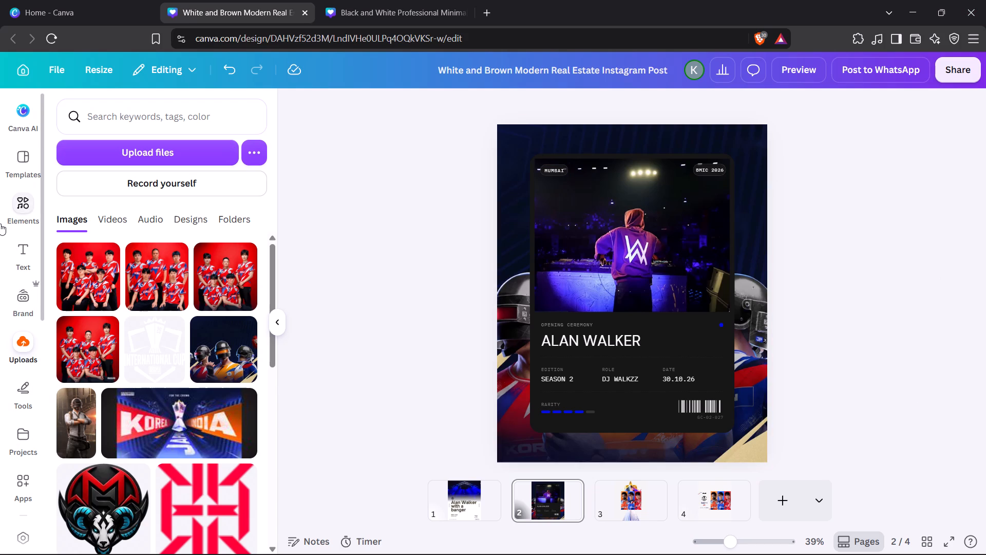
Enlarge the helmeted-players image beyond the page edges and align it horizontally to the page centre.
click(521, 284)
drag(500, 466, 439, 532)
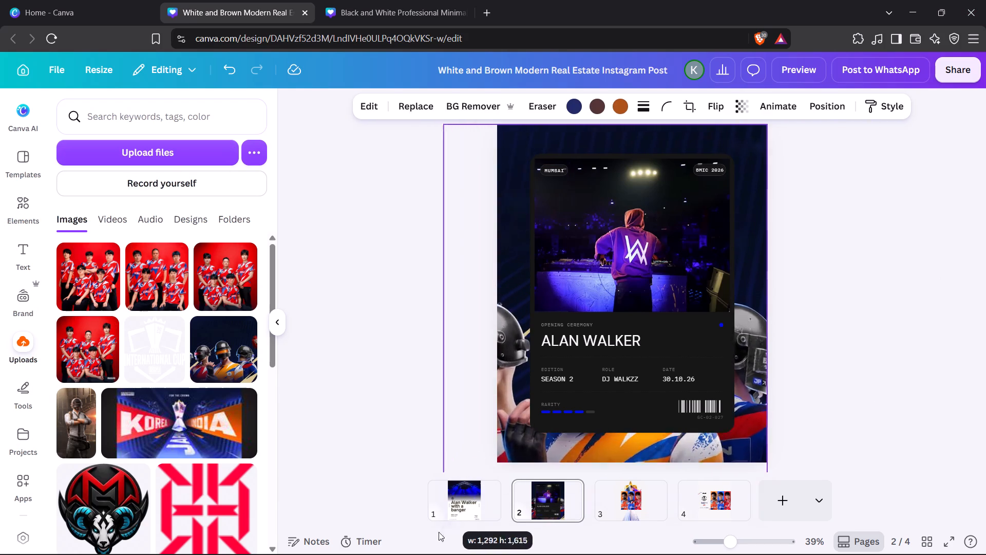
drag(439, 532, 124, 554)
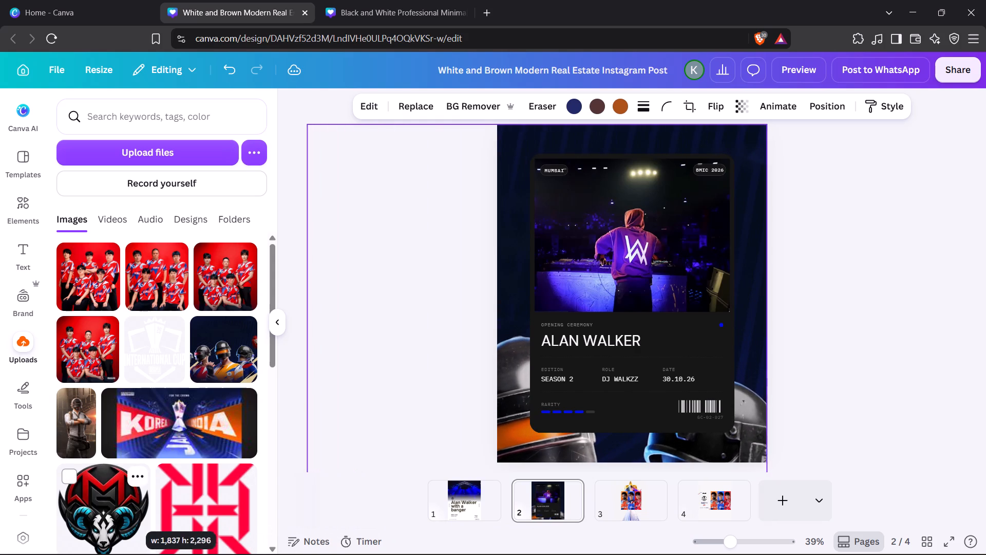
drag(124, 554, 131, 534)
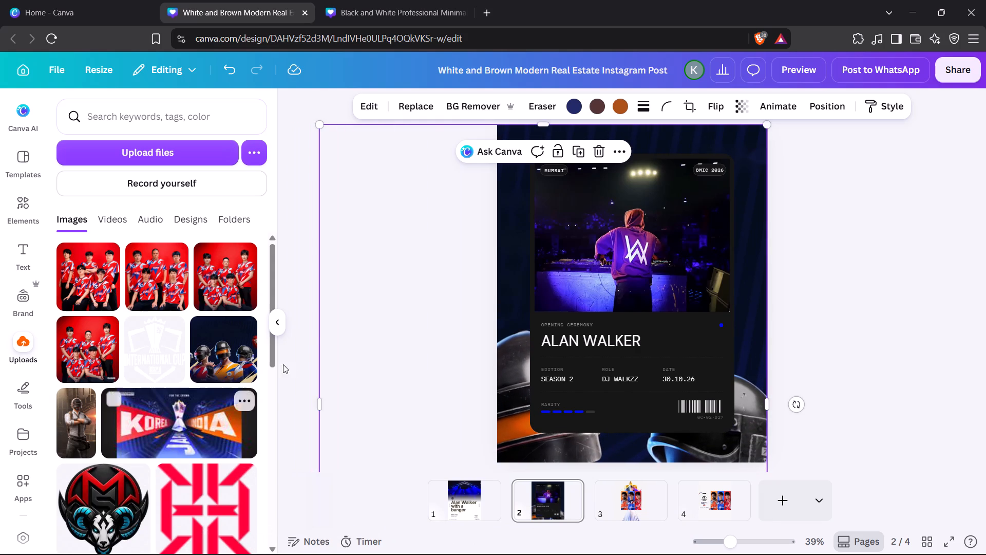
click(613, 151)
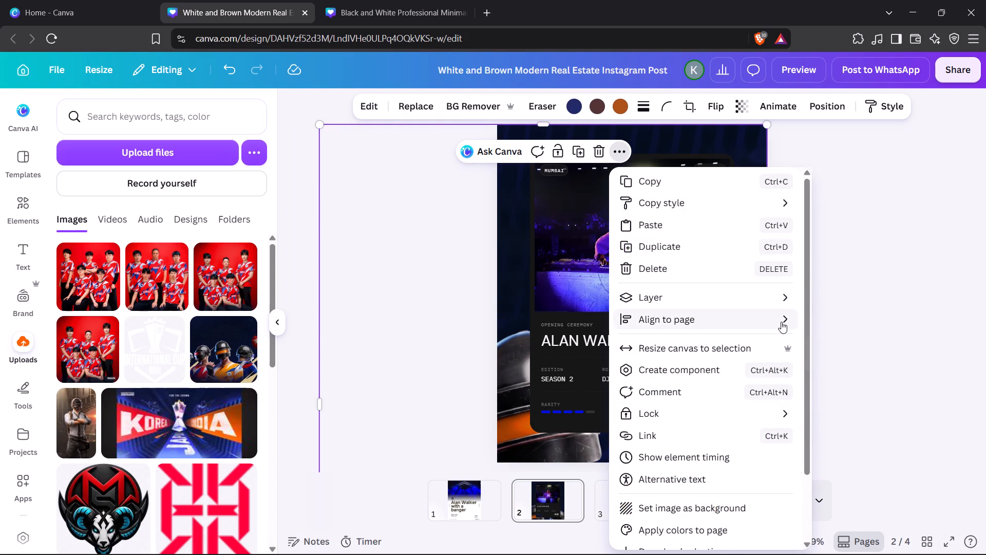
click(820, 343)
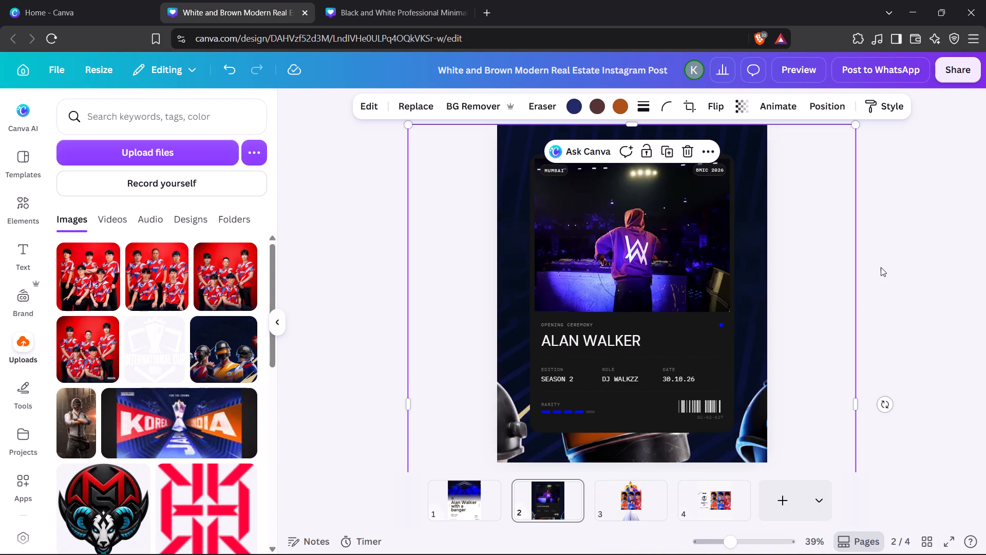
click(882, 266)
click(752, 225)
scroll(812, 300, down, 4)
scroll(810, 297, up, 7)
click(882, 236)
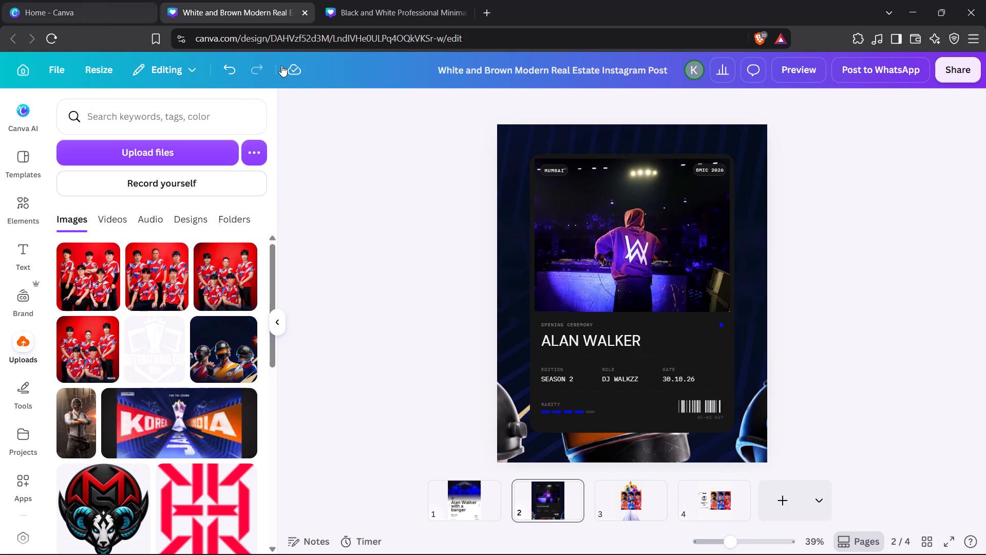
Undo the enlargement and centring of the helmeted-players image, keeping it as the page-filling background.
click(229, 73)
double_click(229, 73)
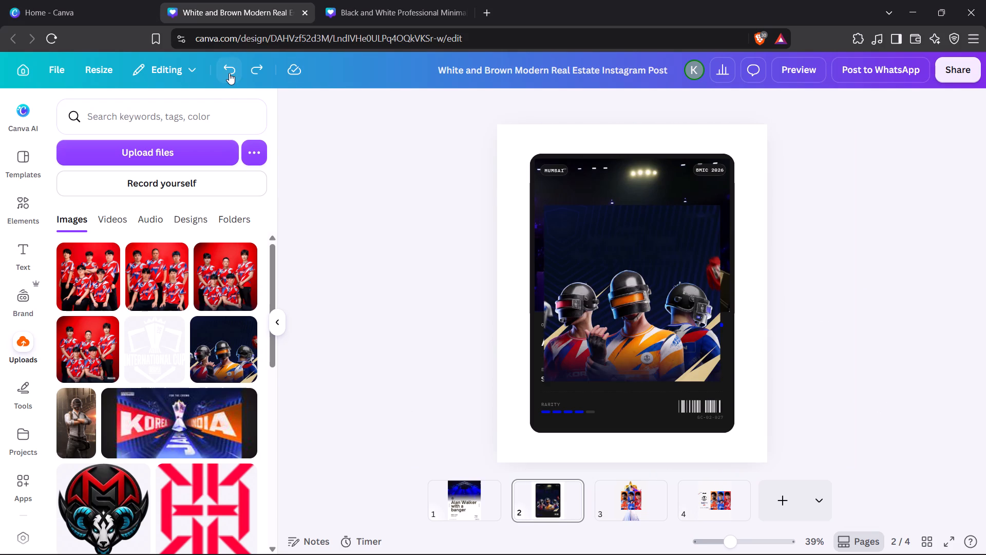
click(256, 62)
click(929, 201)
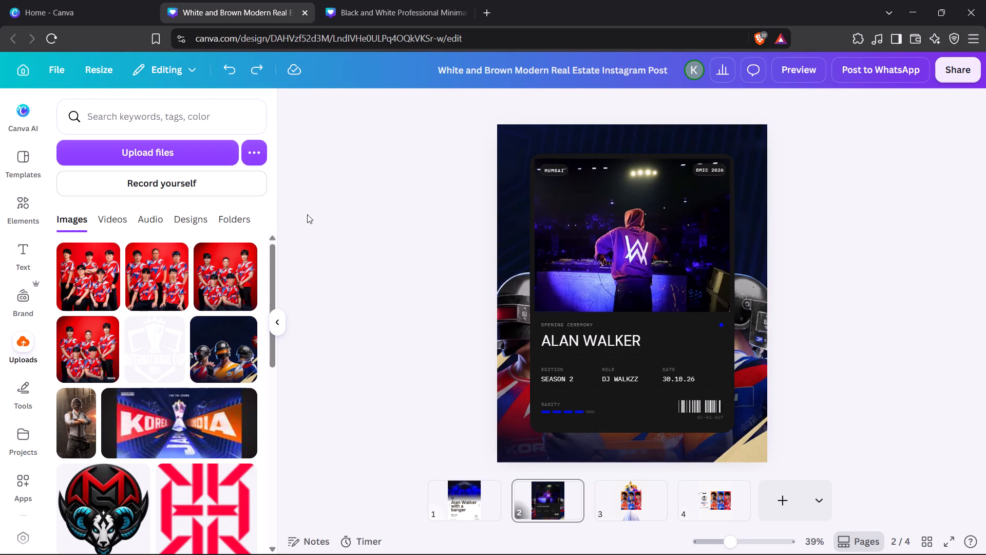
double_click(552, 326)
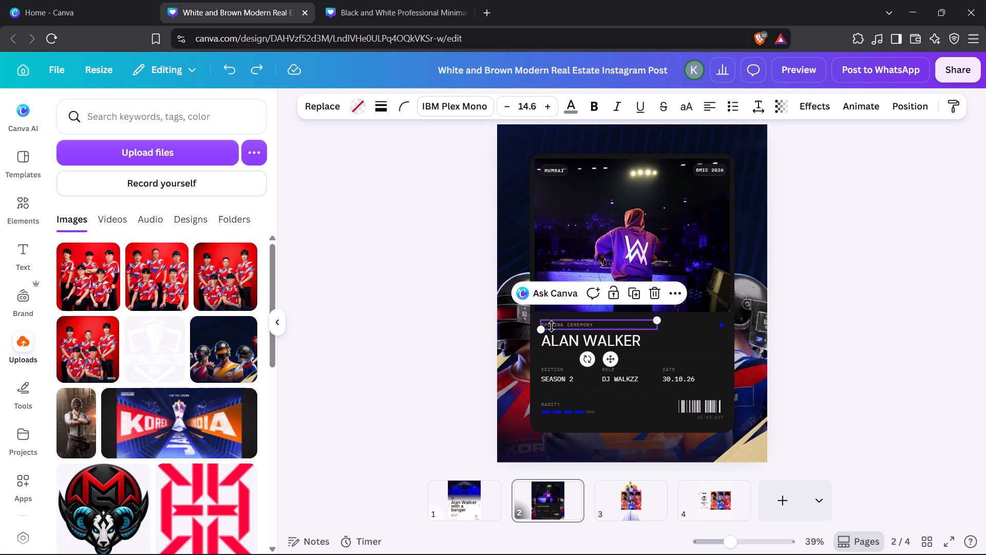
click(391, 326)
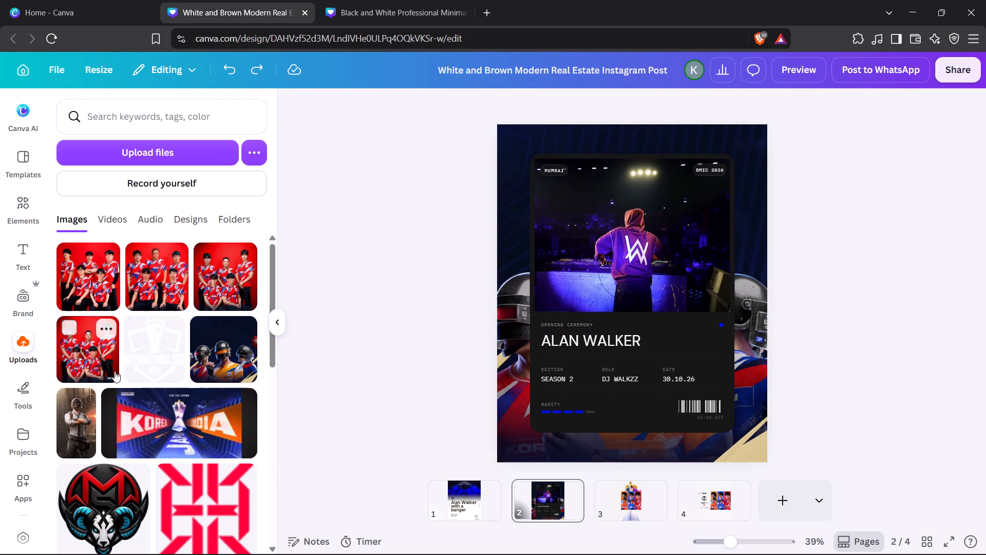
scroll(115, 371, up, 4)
Copy the brown gradient overlay from the Third Place page of the Black and White design and paste it onto the Alan Walker page.
click(348, 4)
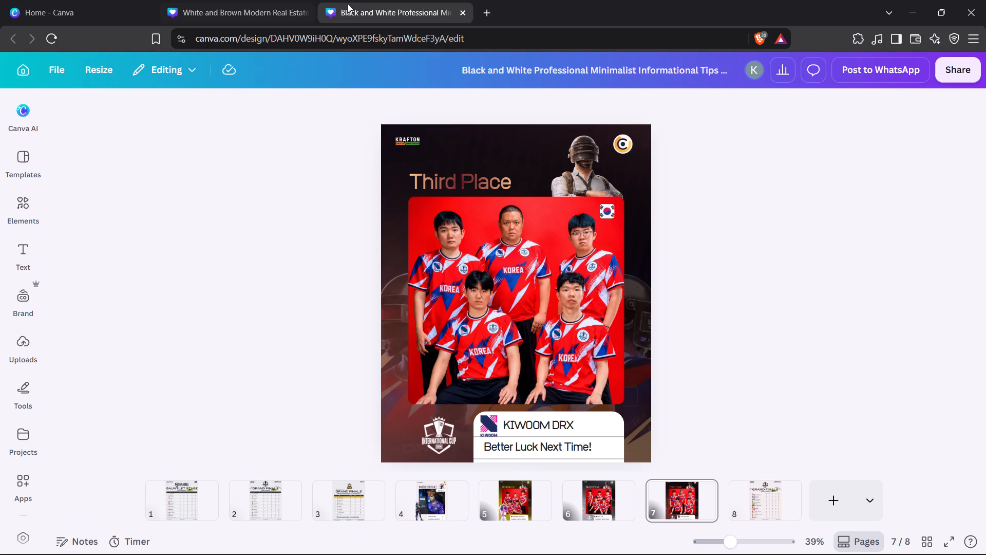
click(388, 168)
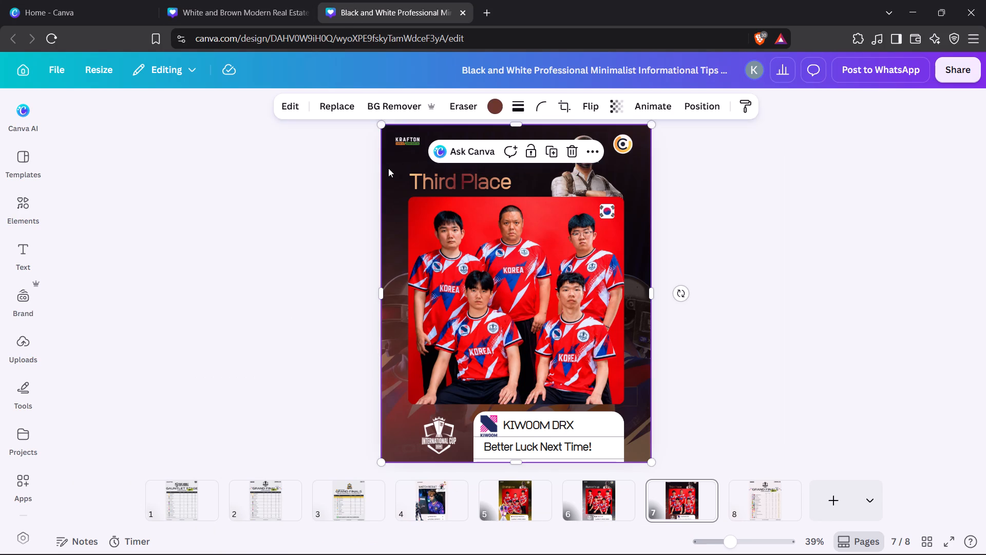
key(ctrl+c)
key(ctrl+c)
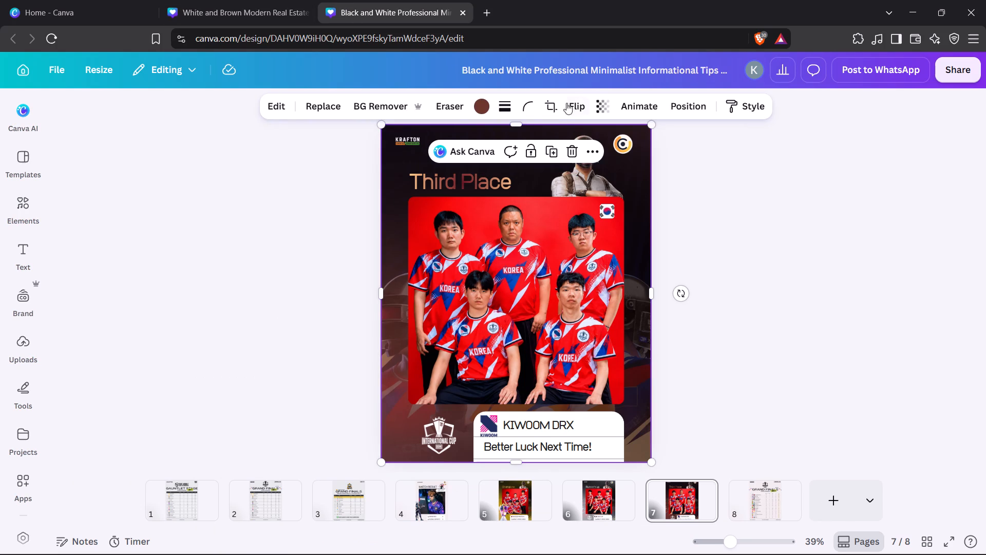
click(274, 187)
click(216, 6)
key(ctrl+v)
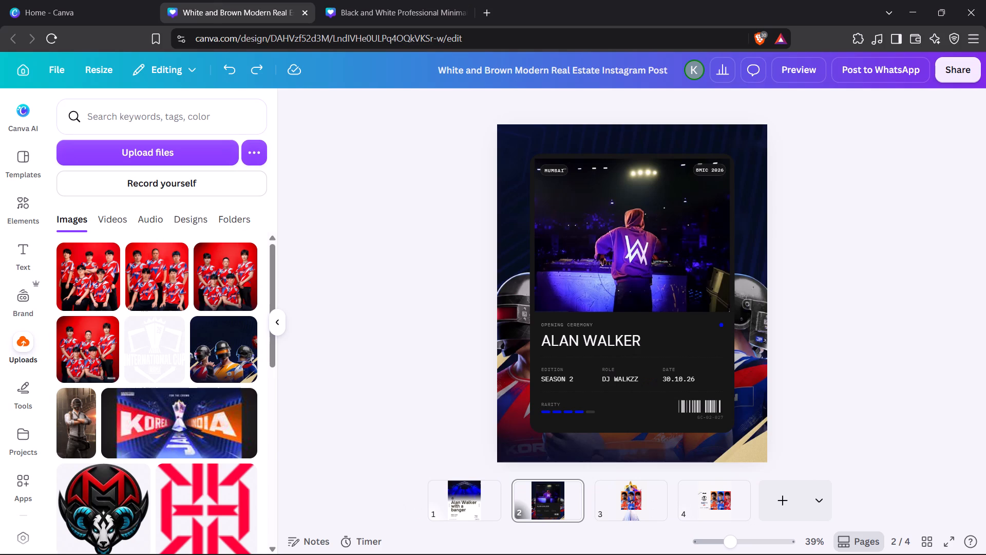
click(513, 138)
key(ctrl+v)
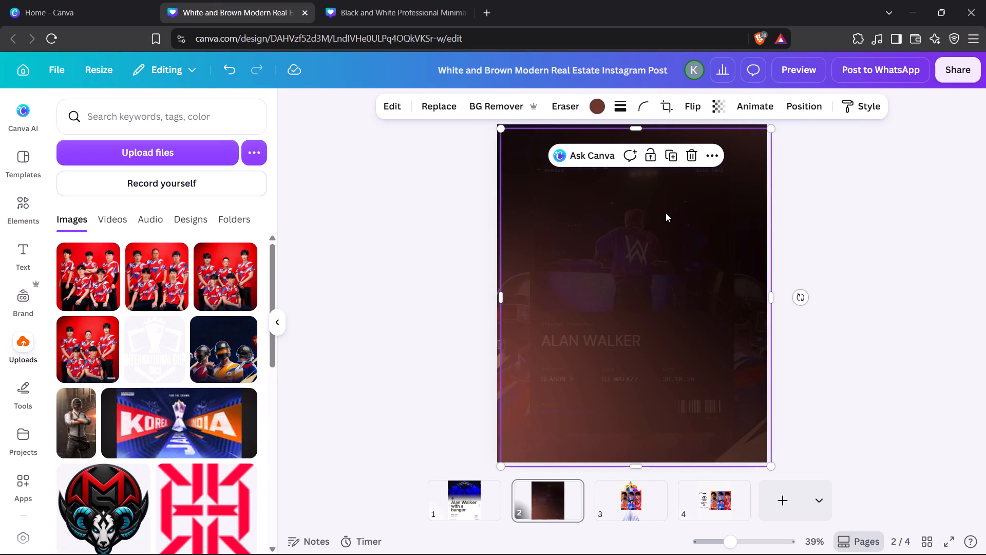
Drop the topmost pasted gradient overlay into the Alan Walker card's photo frame.
drag(666, 213, 660, 212)
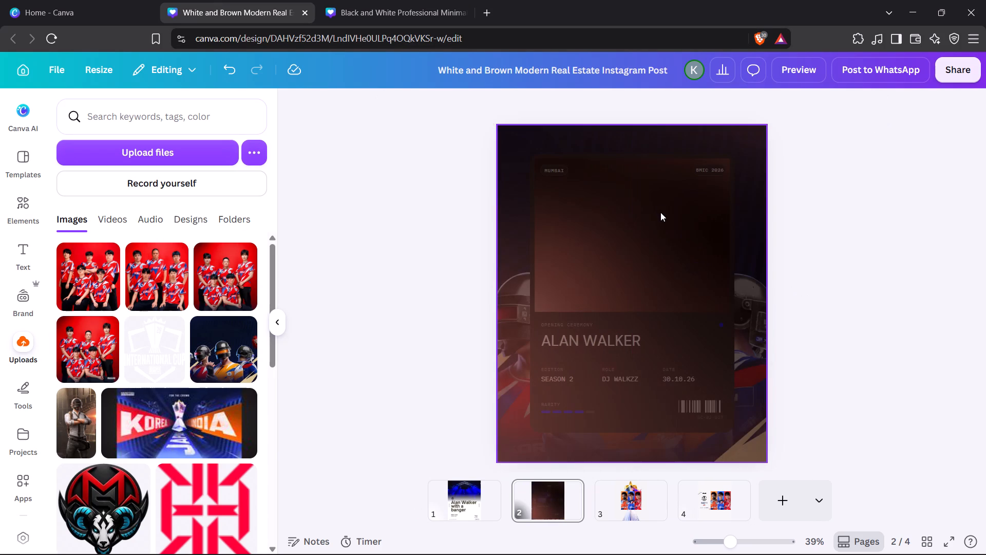
Send the full-page gradient overlay to the back, behind the Alan Walker card.
click(727, 147)
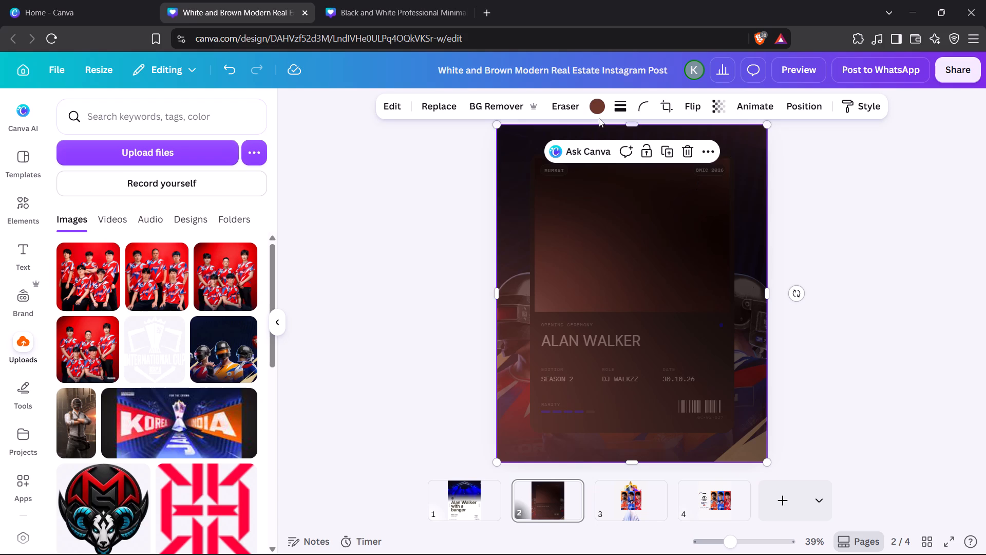
click(799, 108)
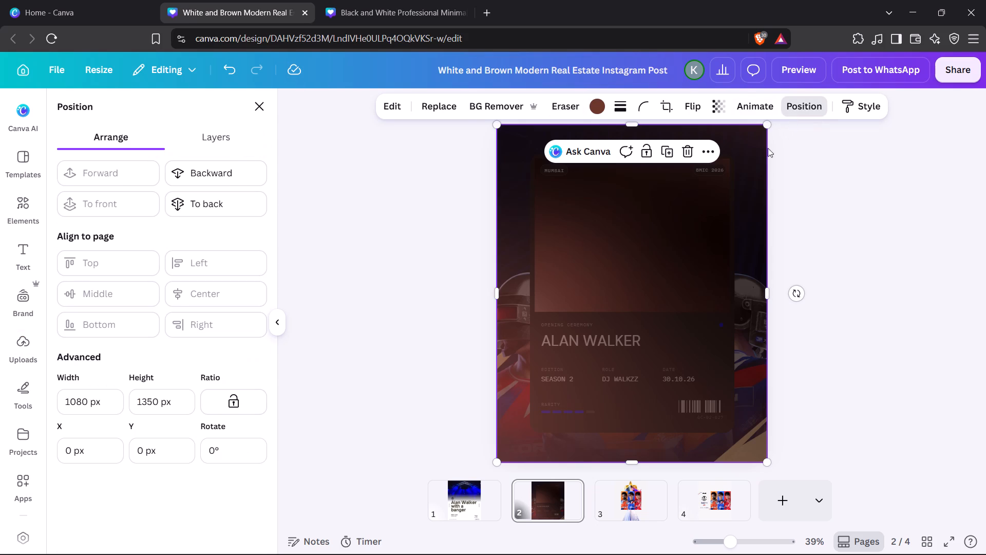
click(211, 205)
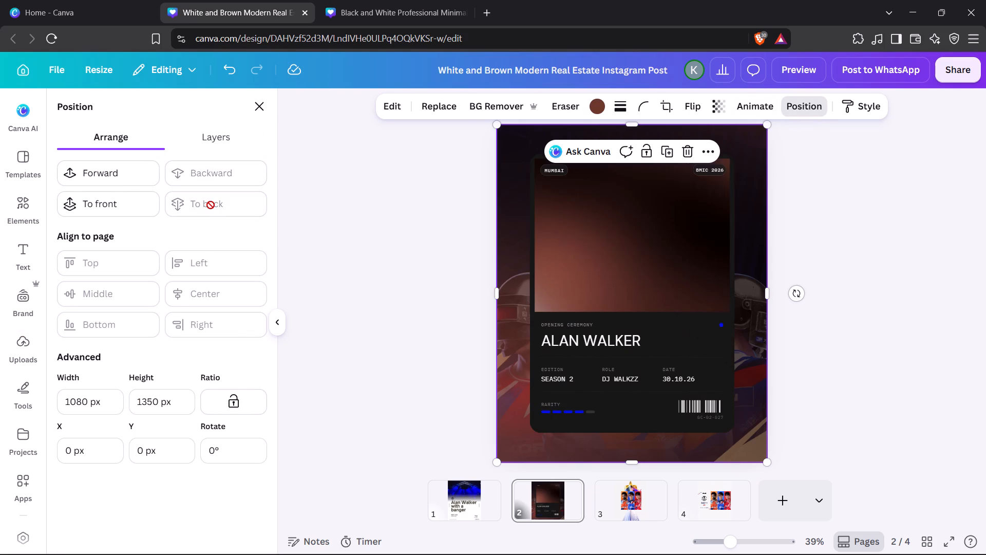
click(211, 205)
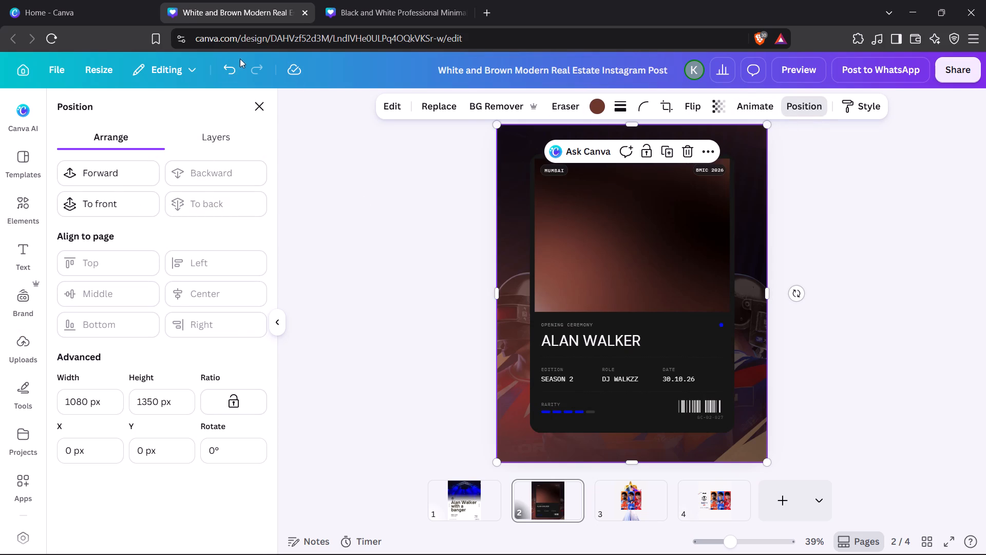
Undo sending the gradient overlay to the back and dropping the other overlay into the Alan Walker card's photo frame.
click(232, 68)
click(232, 68)
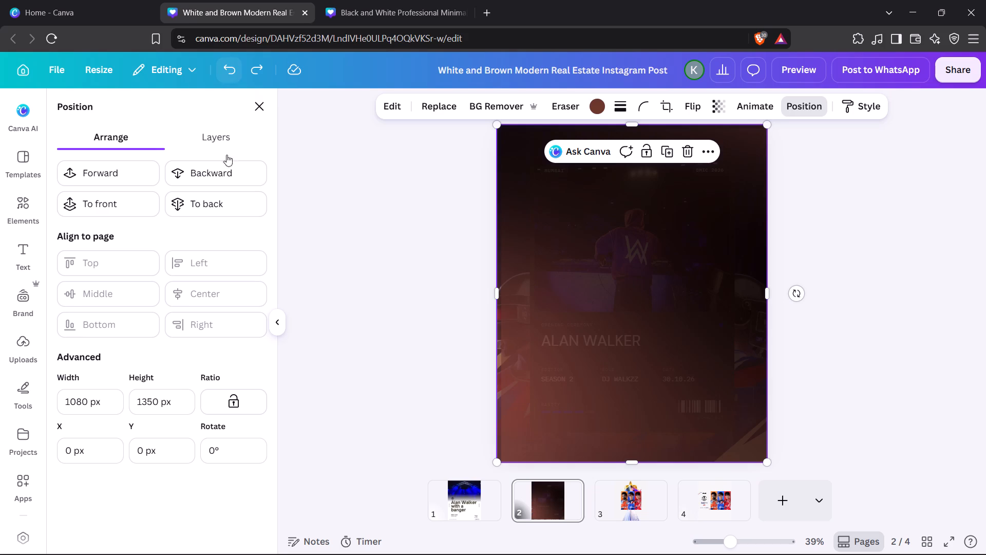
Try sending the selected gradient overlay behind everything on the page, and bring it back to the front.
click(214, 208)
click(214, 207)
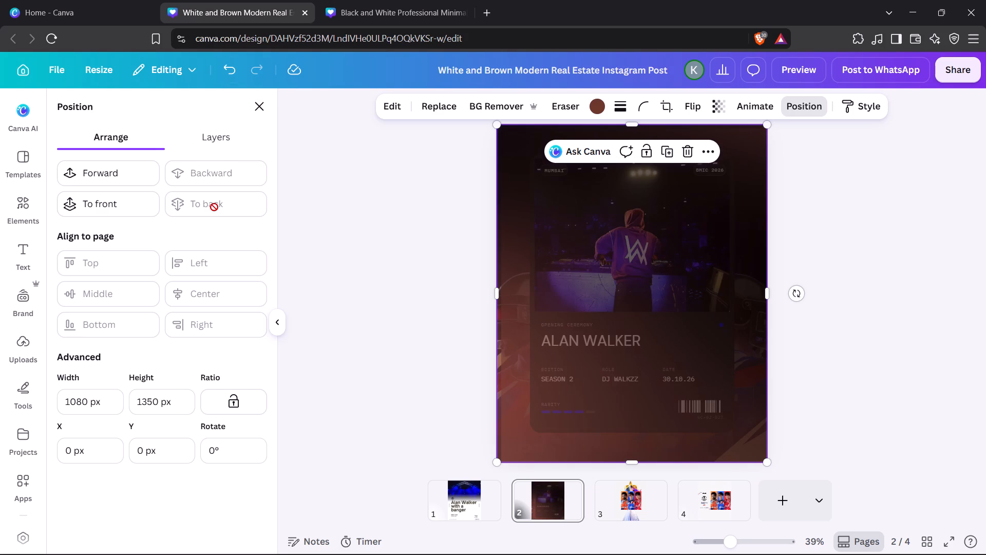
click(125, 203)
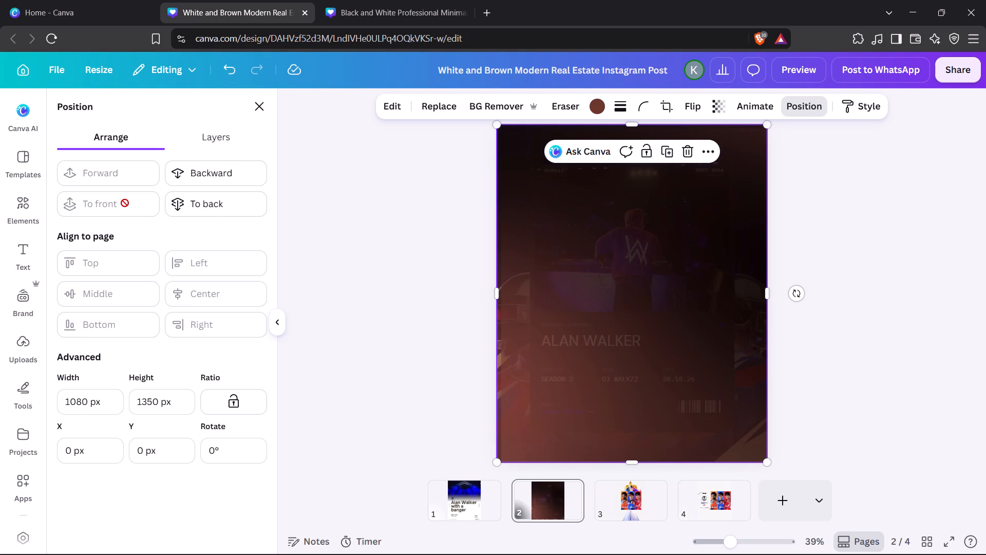
Delete the topmost duplicate brown gradient overlay from the Alan Walker page.
click(793, 195)
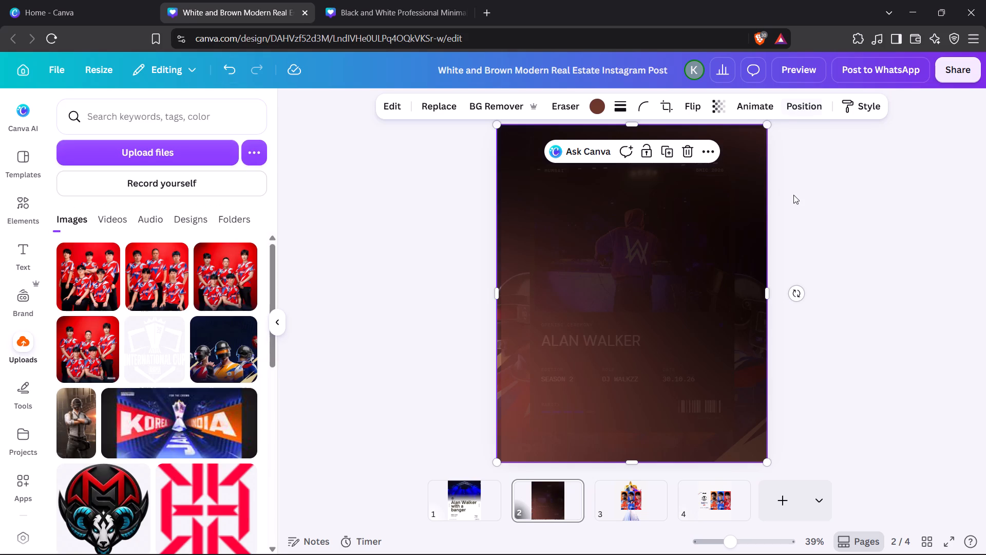
click(643, 241)
click(602, 198)
key(Delete)
key(Delete)
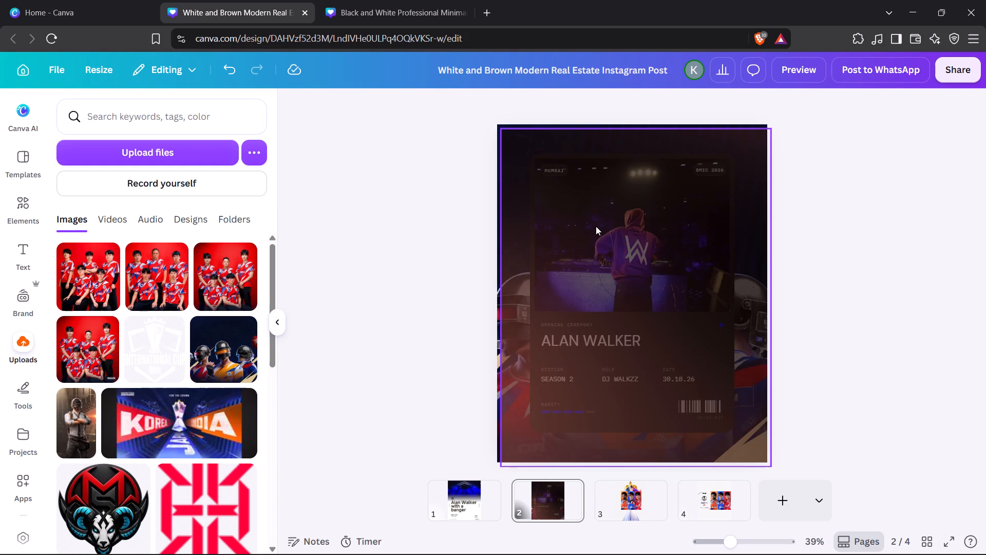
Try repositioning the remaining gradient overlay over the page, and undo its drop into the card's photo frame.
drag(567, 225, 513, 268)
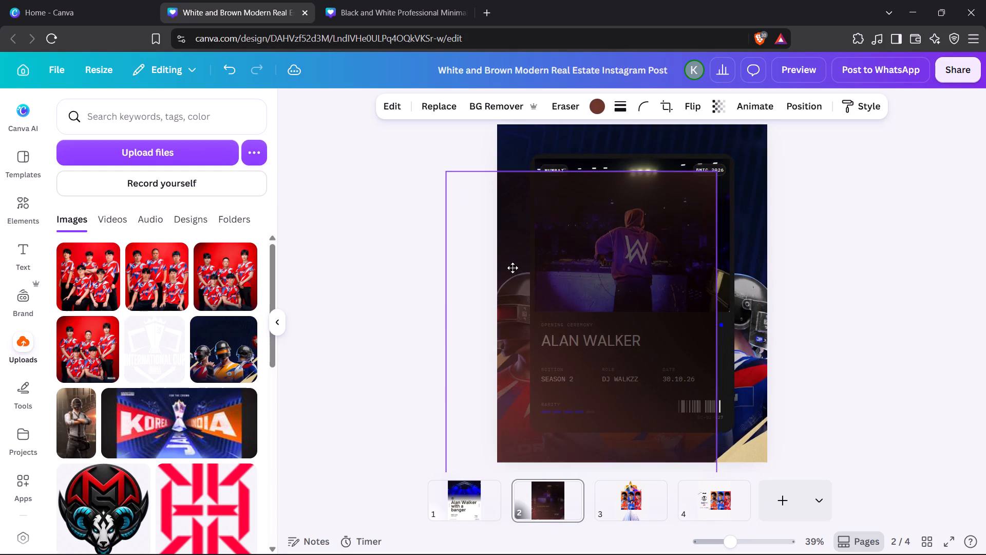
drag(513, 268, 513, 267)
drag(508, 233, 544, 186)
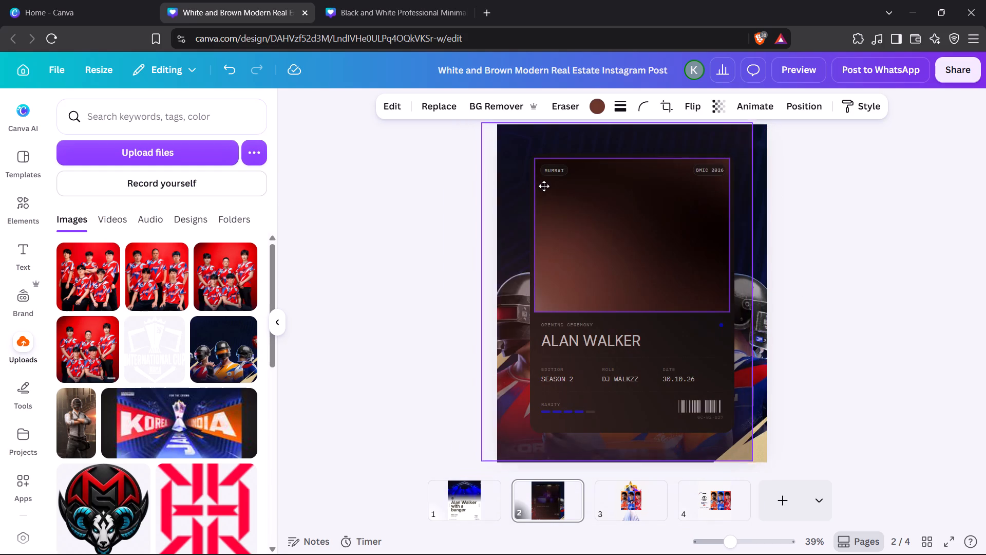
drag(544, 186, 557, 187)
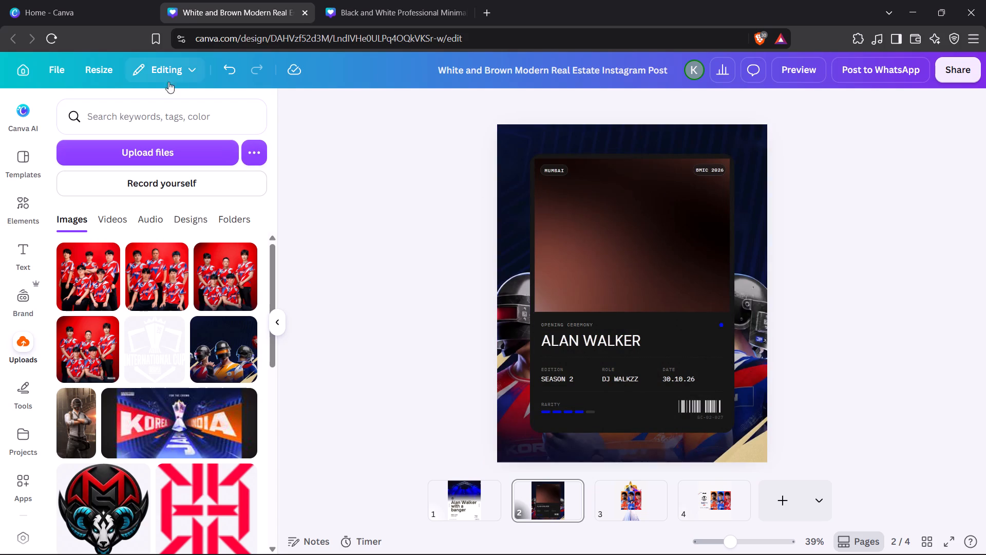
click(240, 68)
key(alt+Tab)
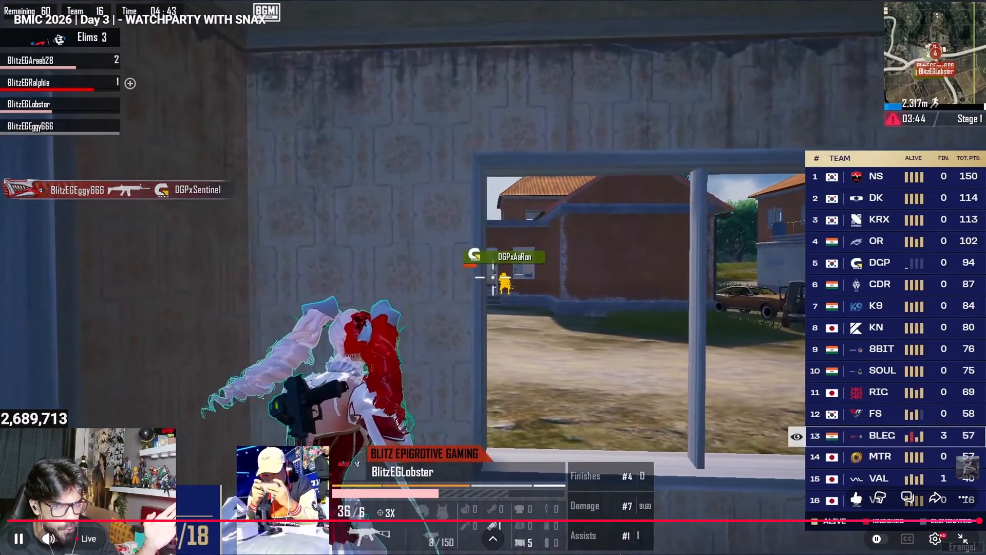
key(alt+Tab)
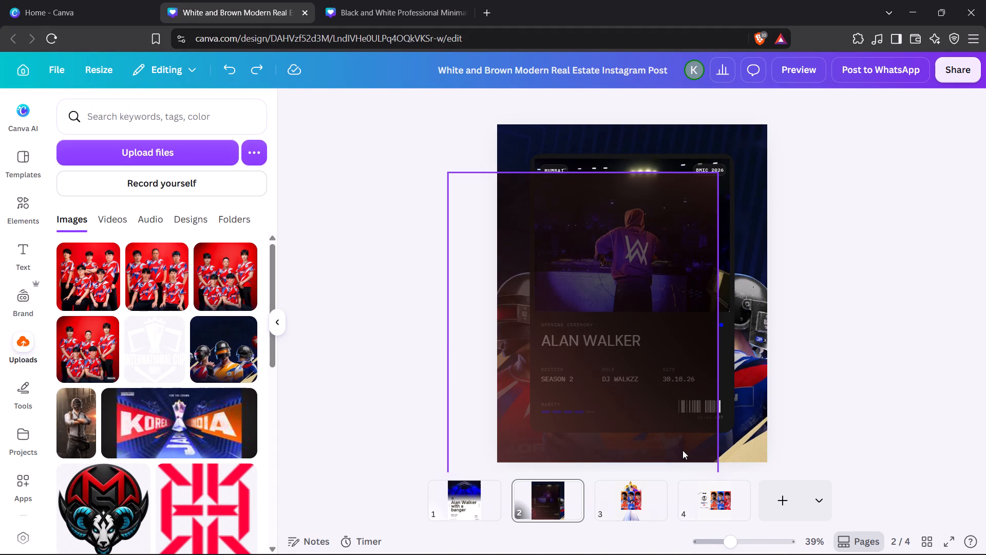
Move the gradient overlay so it covers the whole page, at X 0 px and Y about 1.3 px.
drag(683, 441, 734, 437)
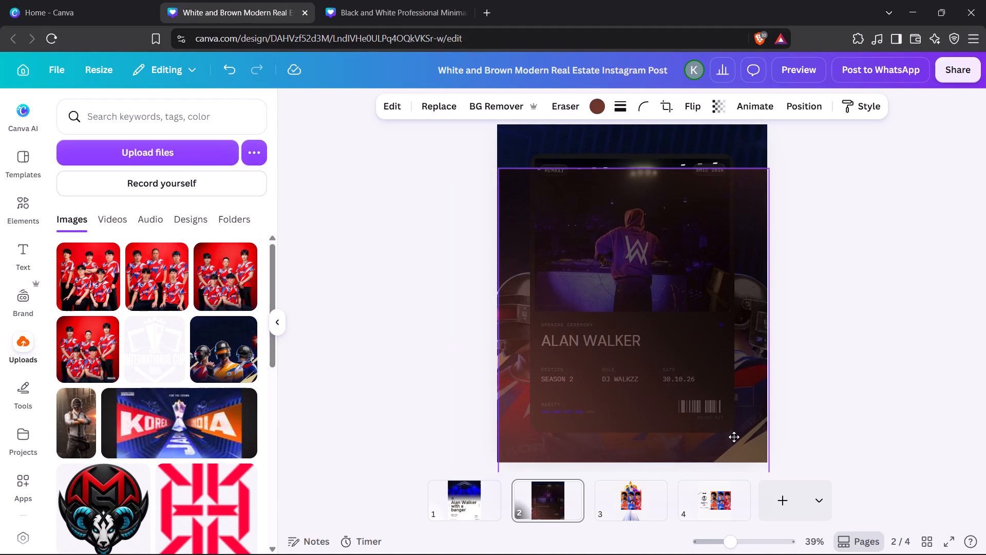
drag(734, 437, 733, 437)
key(Up)
key(Up)
key(Up)
key(Up)
key(Up)
key(Up)
key(Up)
key(Up)
key(Up)
key(Up)
key(Up)
key(Up)
key(Up)
key(Up)
key(Up)
key(Up)
key(Up)
key(Up)
key(Up)
key(Up)
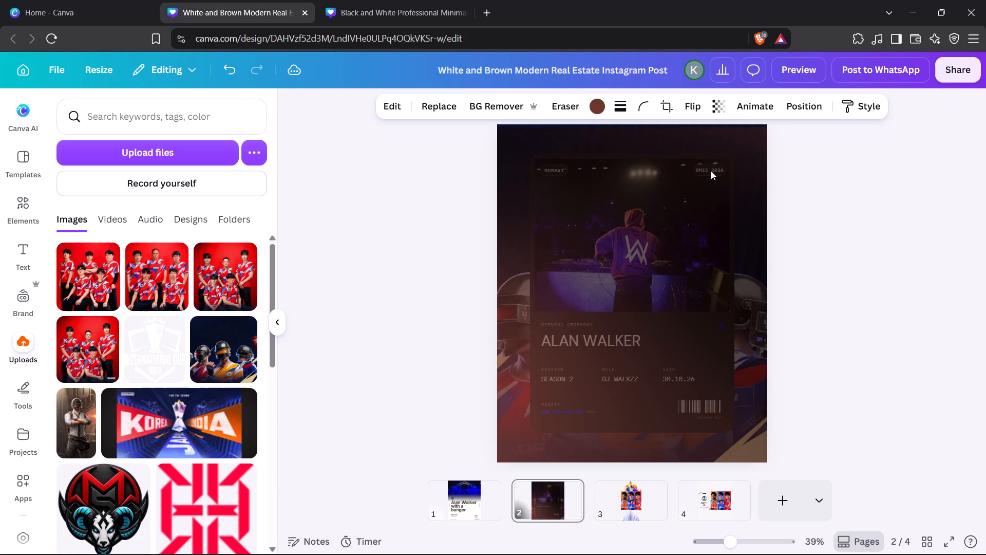
key(Up)
key(Up)
key(Up)
key(Up)
key(Up)
key(Up)
key(Up)
key(Up)
Reorder the gradient overlay's layer to sit just below the card's black panel and above the helmeted-players background.
click(795, 101)
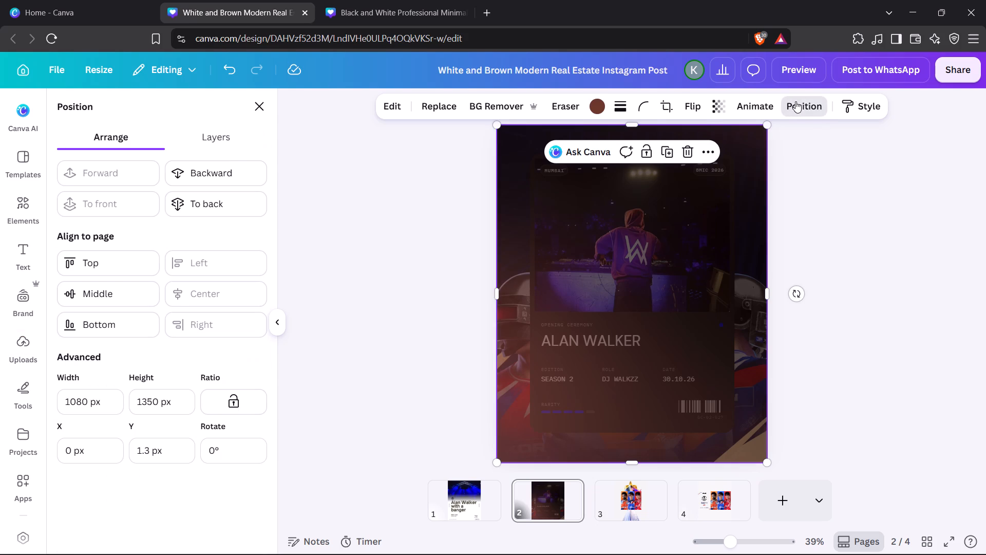
drag(206, 135, 208, 124)
drag(191, 212, 211, 362)
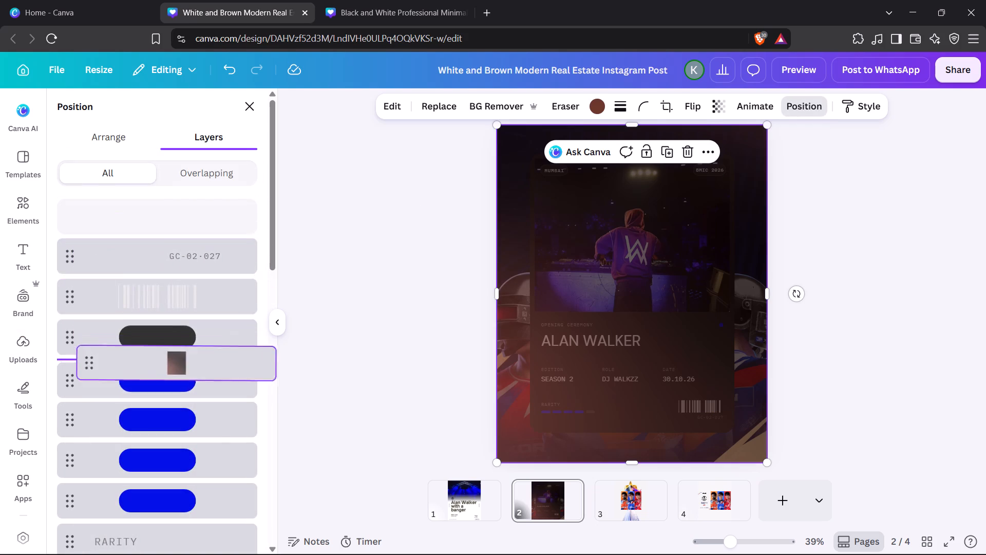
drag(211, 362, 207, 534)
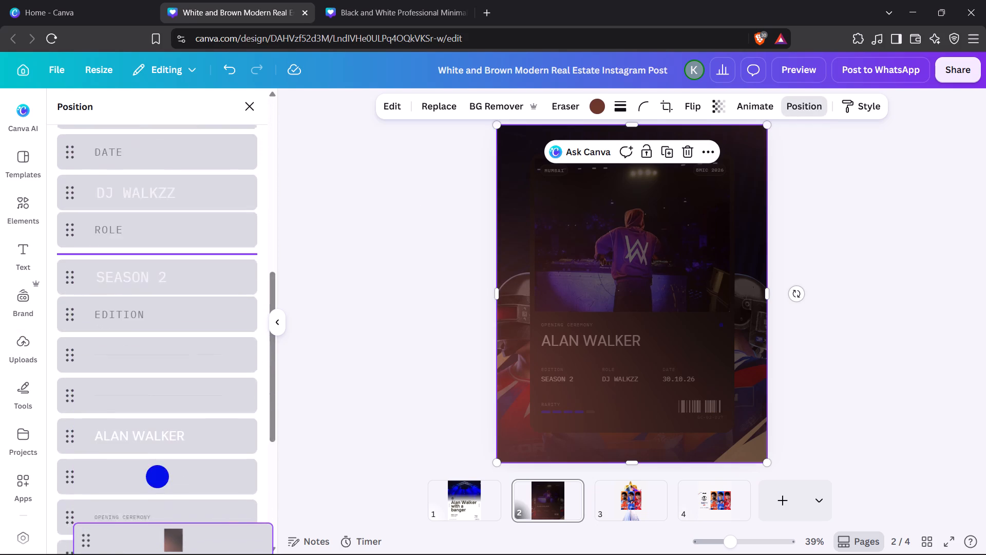
drag(207, 534, 194, 445)
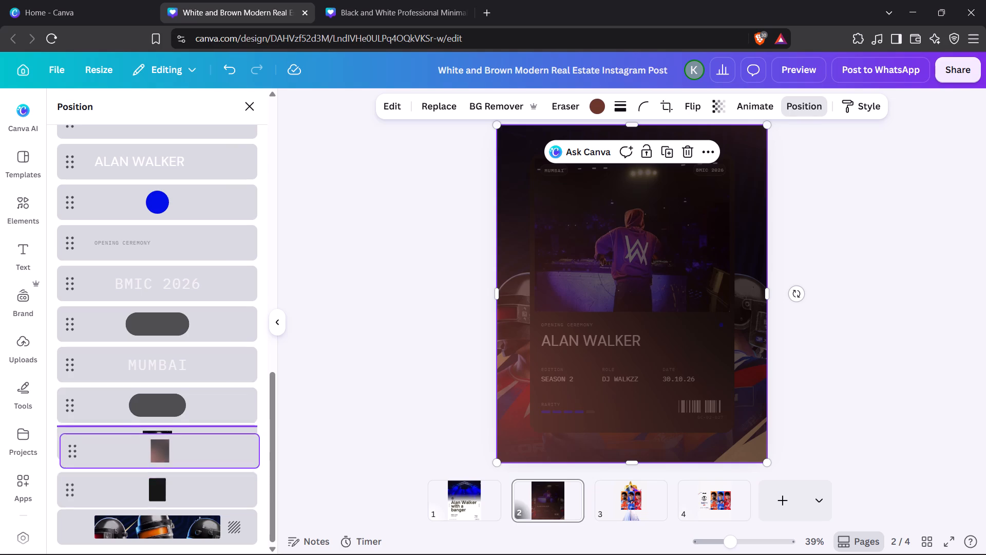
drag(194, 445, 194, 486)
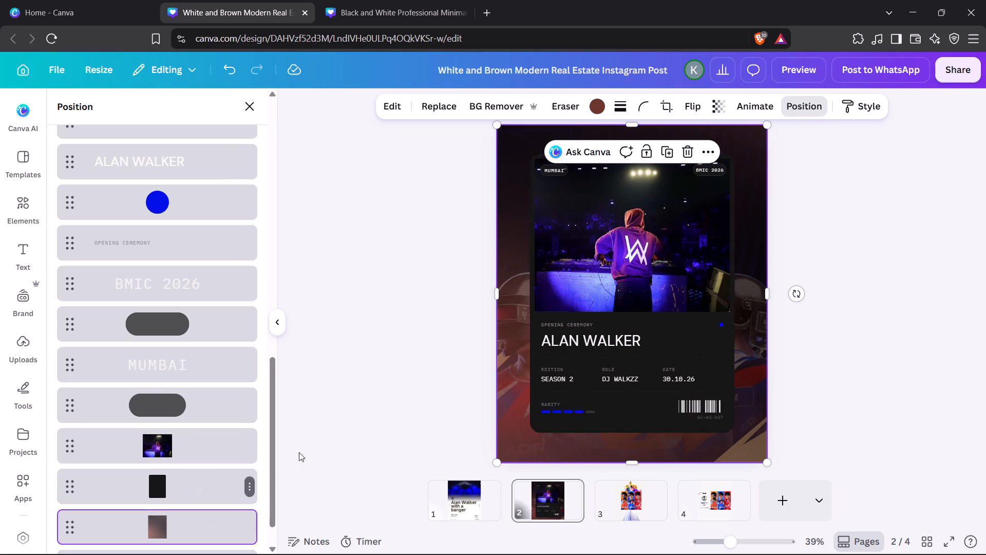
click(843, 272)
click(832, 272)
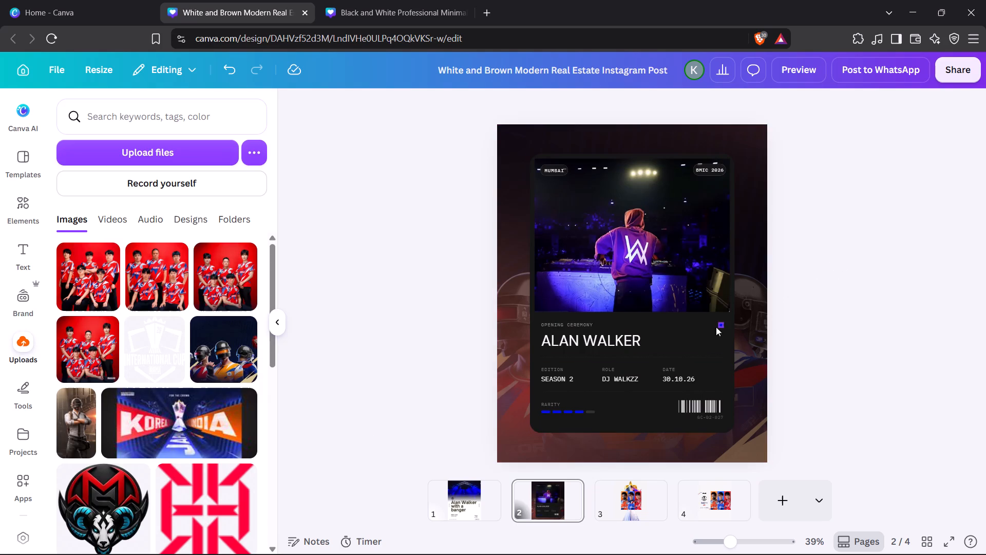
Replace the card's OPENING CEREMONY label with "MOST VALUABLE PLAYER [MVP]".
double_click(596, 324)
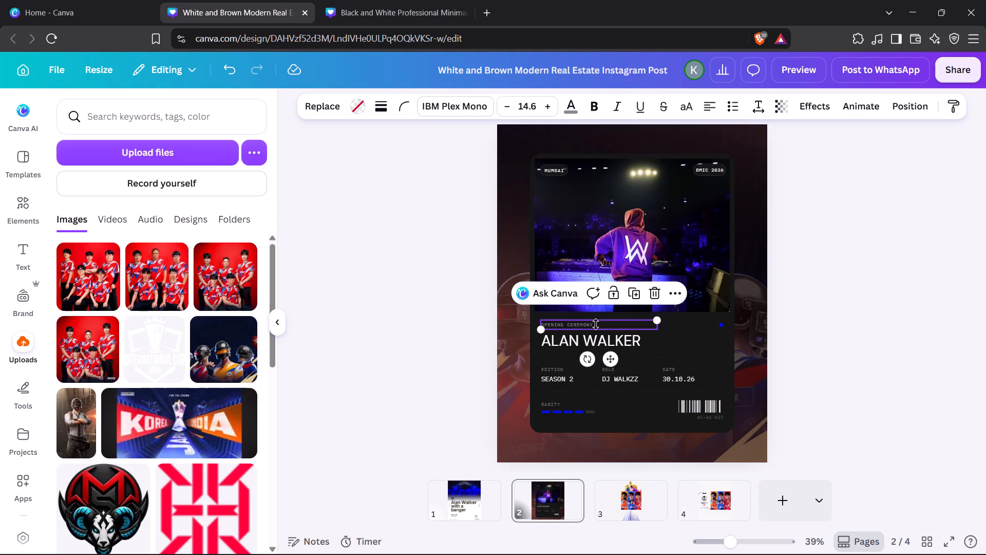
drag(728, 544, 734, 543)
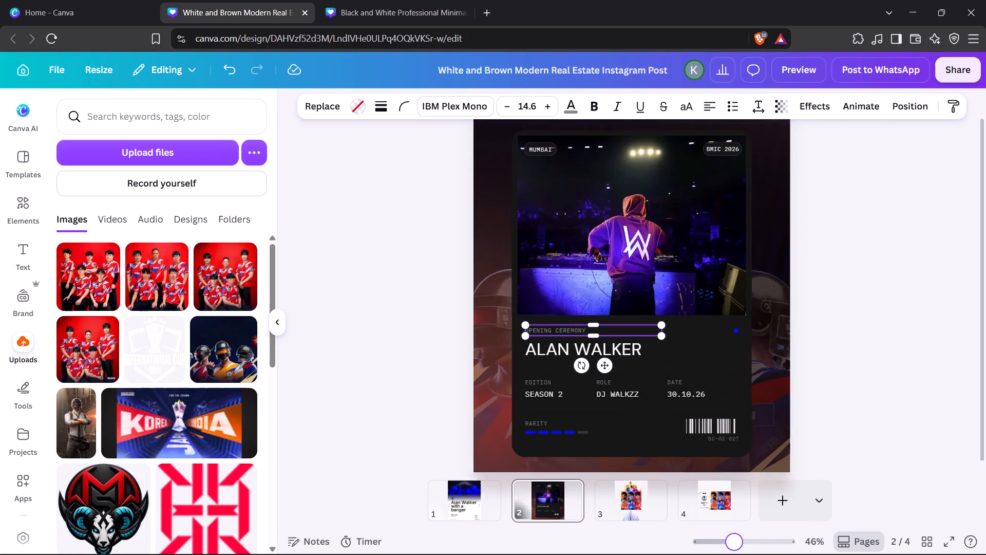
drag(734, 543, 749, 539)
double_click(532, 360)
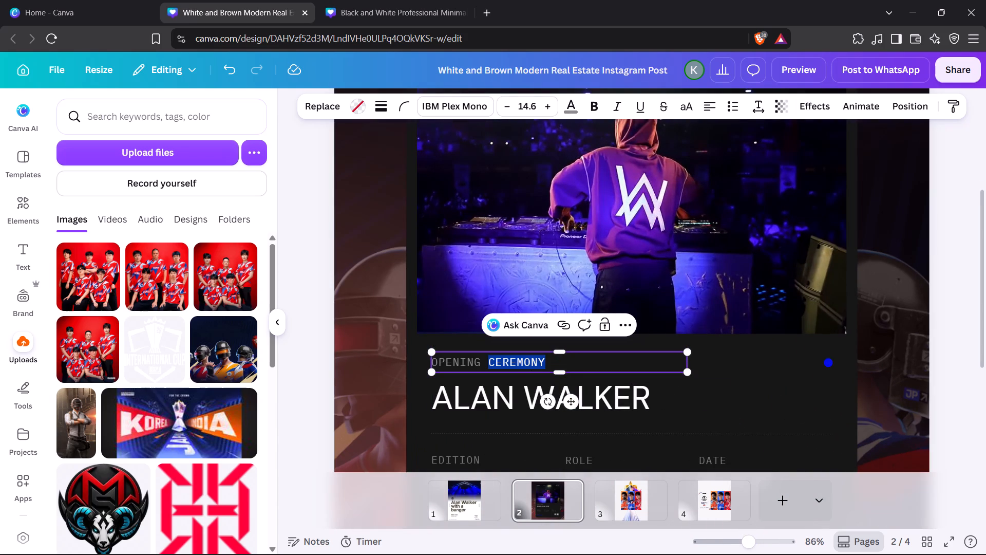
key(ctrl+a)
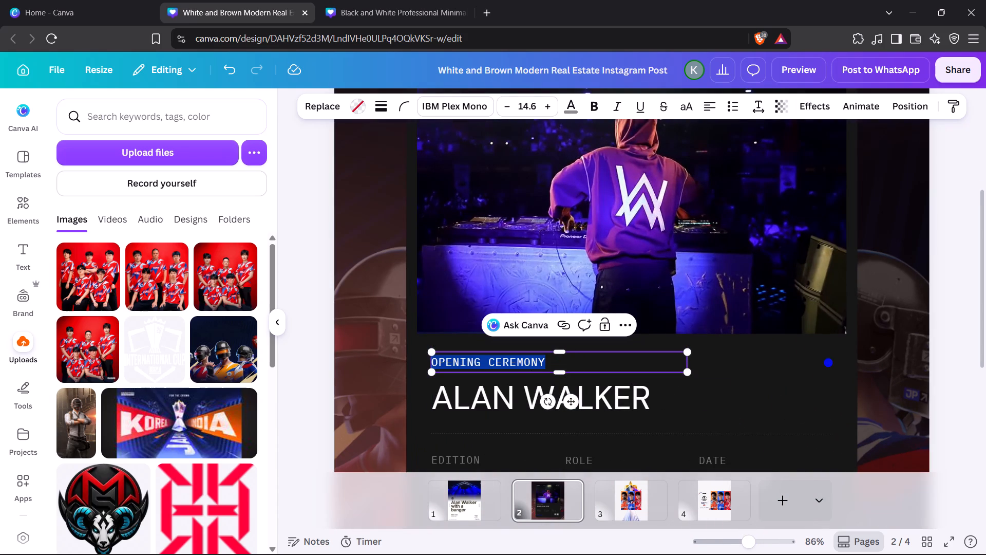
text(MOST VALUA)
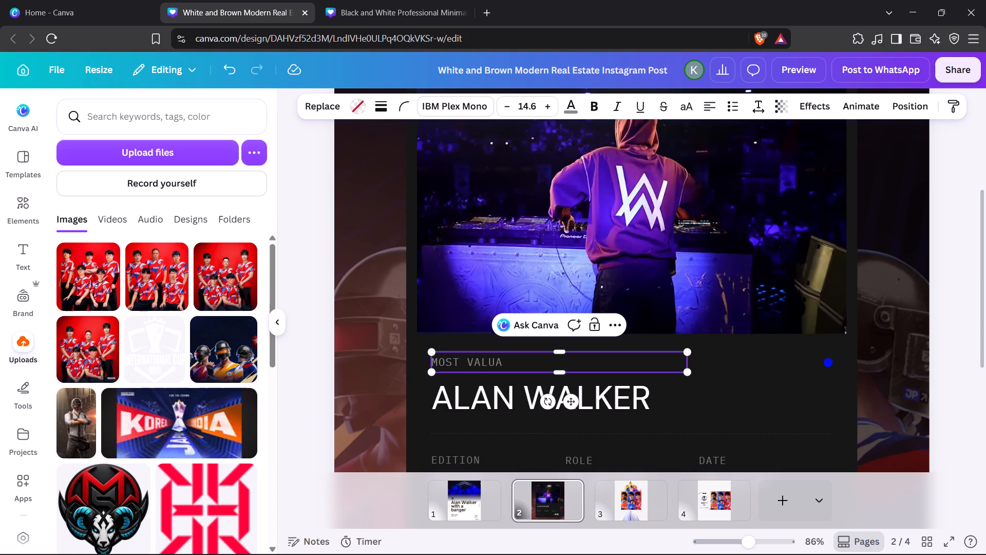
text(BLE)
key(space)
text(PALRE)
key(BackSpace)
key(BackSpace)
key(BackSpace)
key(BackSpace)
text(LAYER)
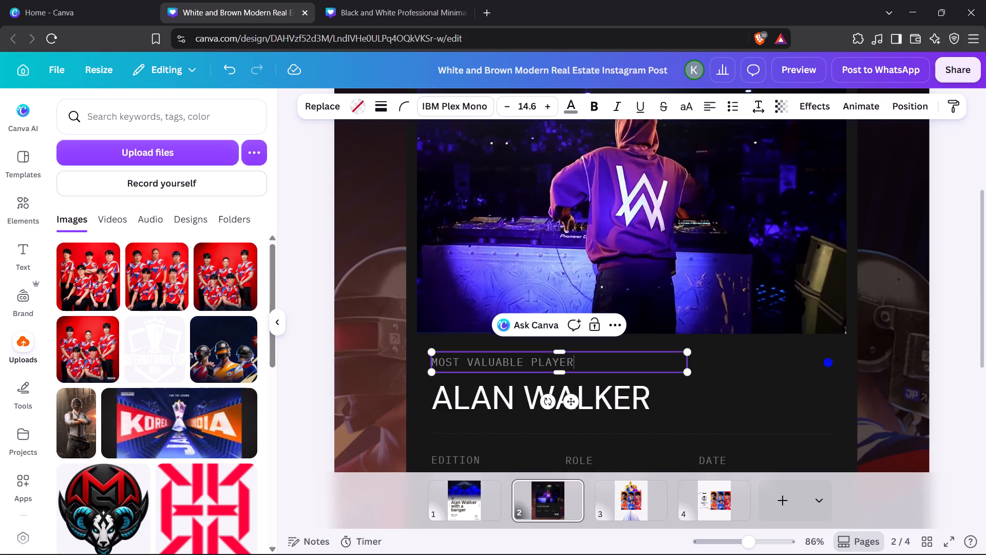
key(space)
text(()
text(mvp)
key(BackSpace)
key(BackSpace)
key(BackSpace)
key(BackSpace)
key(bracketleft)
text(MVP])
click(579, 365)
Remove the space before "[MVP]" in the card's MOST VALUABLE PLAYER label.
key(BackSpace)
click(386, 313)
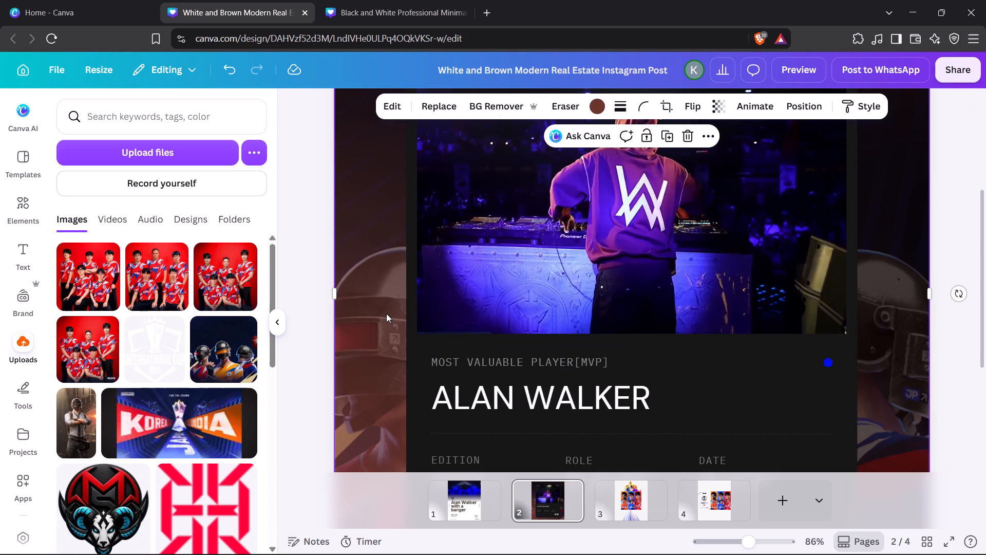
Search the web for "MVP" in a new browser tab, read the expanded answer on its meaning, and close the tab.
click(494, 8)
text(MVP)
key(Return)
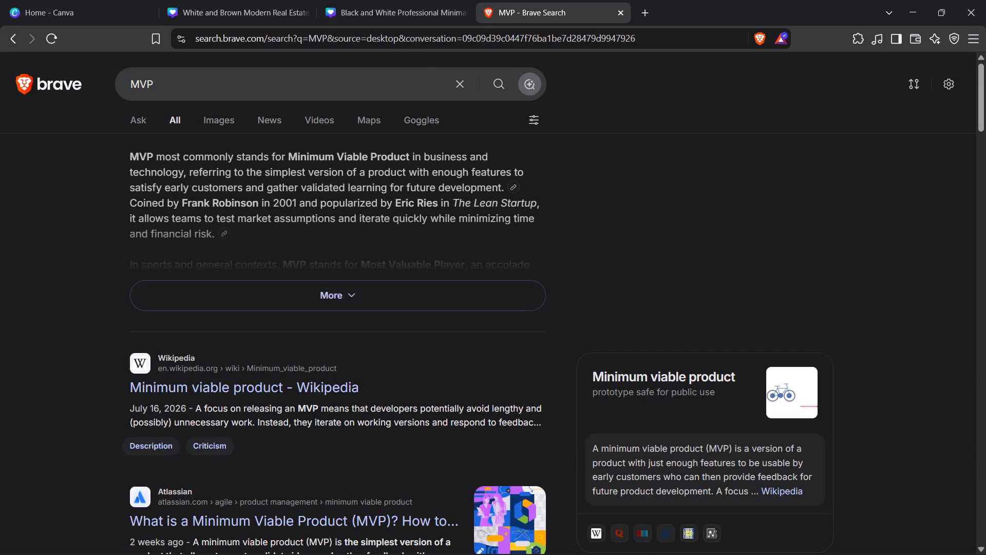
scroll(227, 215, down, 1)
click(277, 238)
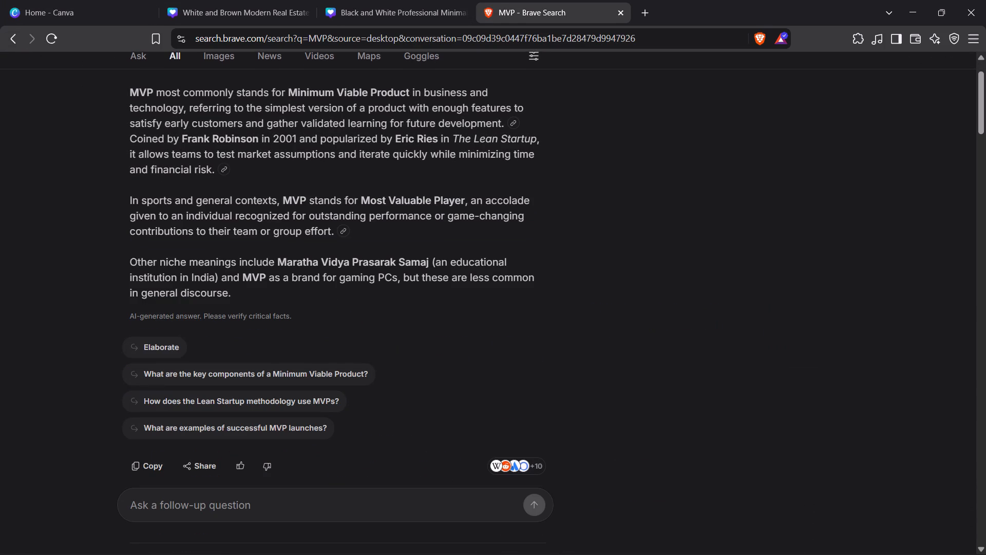
click(409, 0)
click(541, 0)
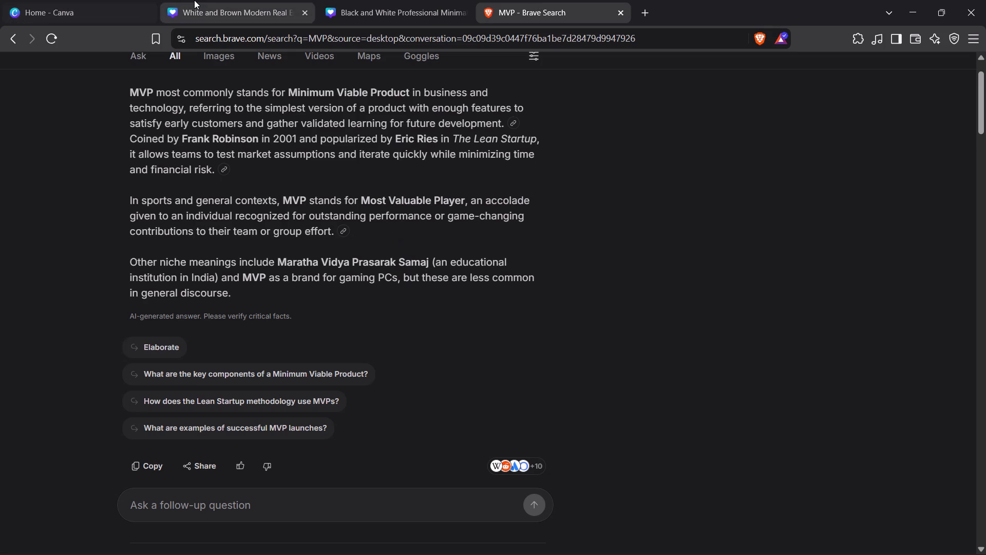
click(214, 0)
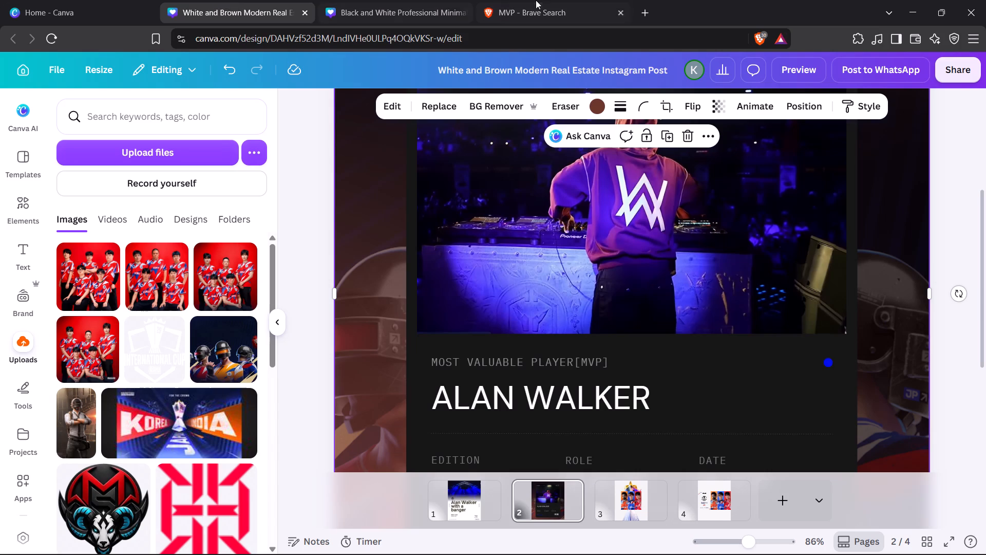
click(540, 1)
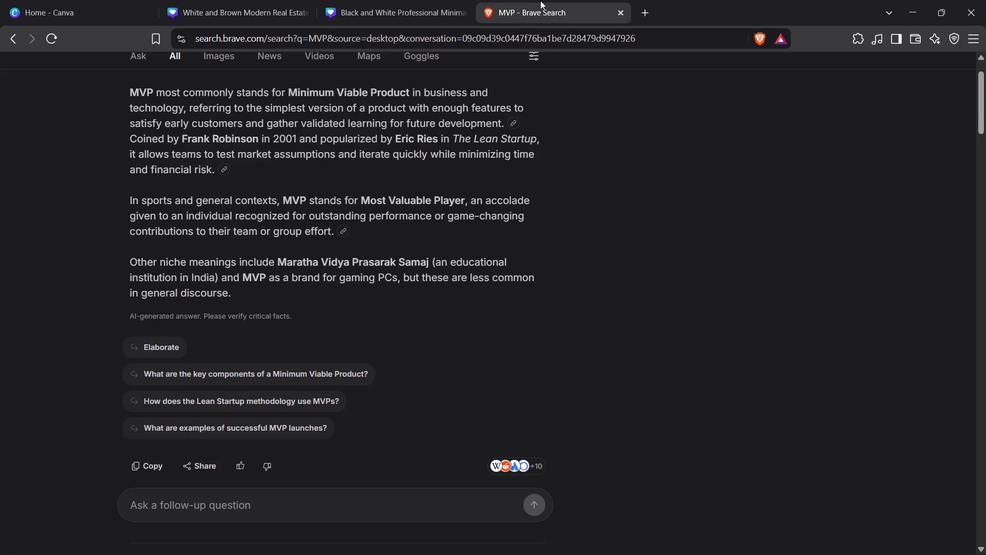
drag(622, 10, 622, 0)
click(615, 13)
click(621, 12)
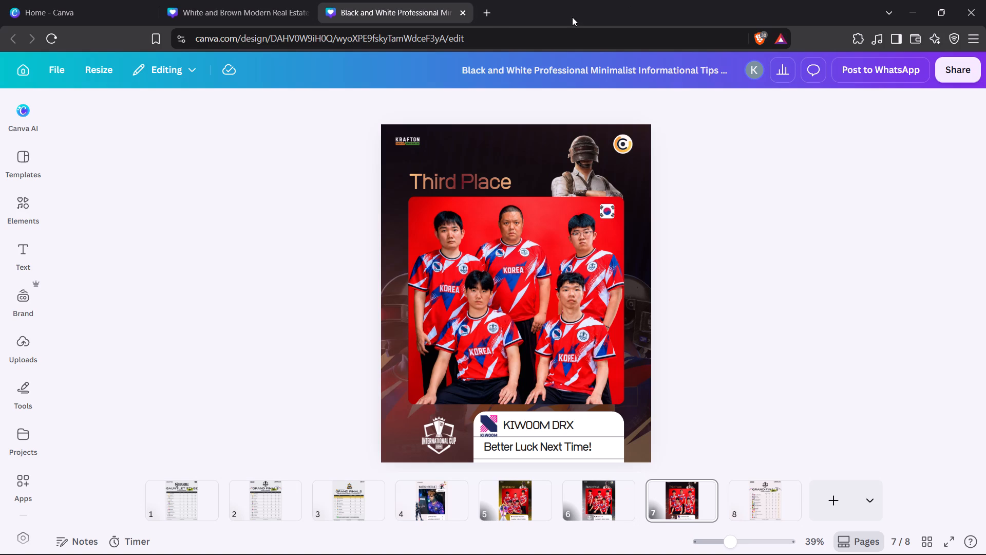
Search the web for "bmic 2026", check the Liquipedia tournament page's prize pool and awards, and return to the Instagram post design.
click(492, 16)
text(BMIC)
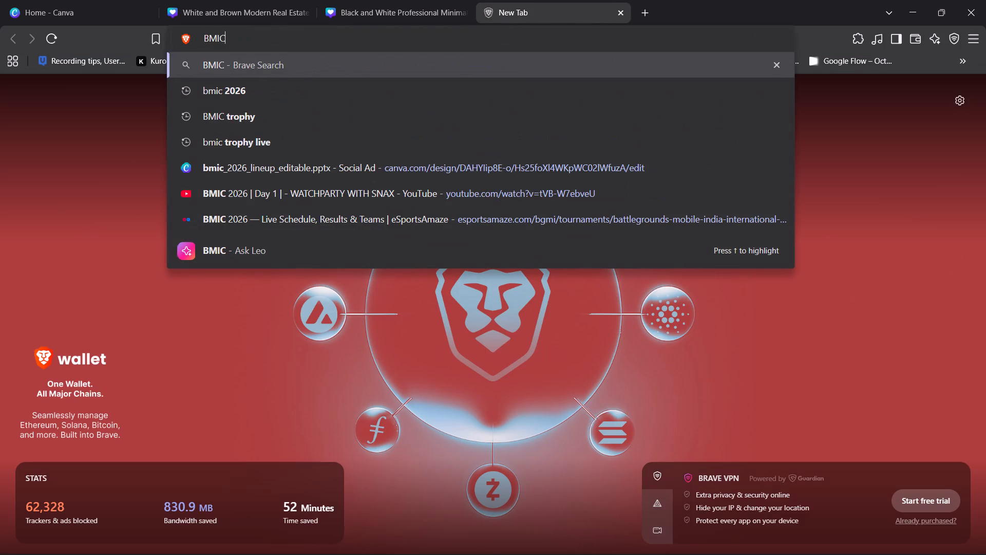
click(254, 90)
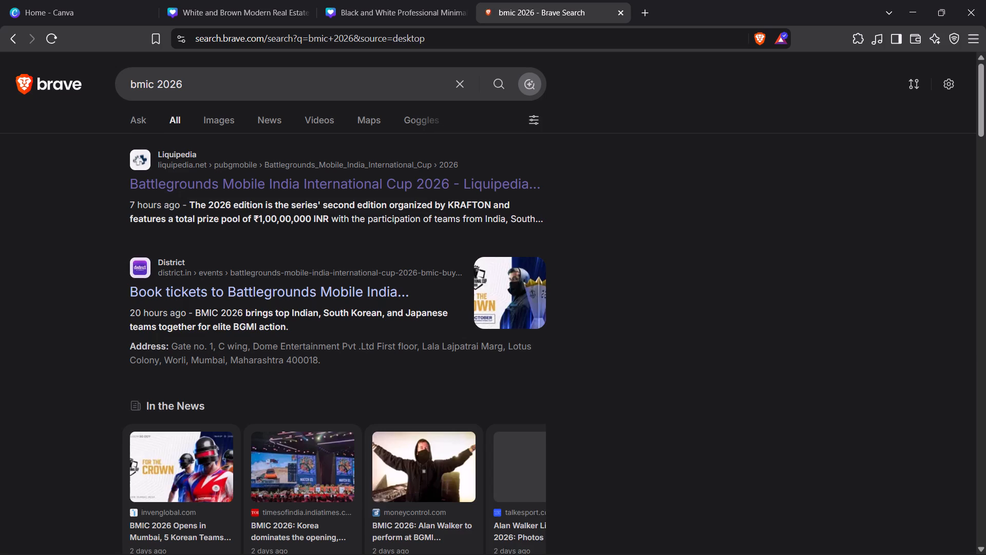
click(223, 184)
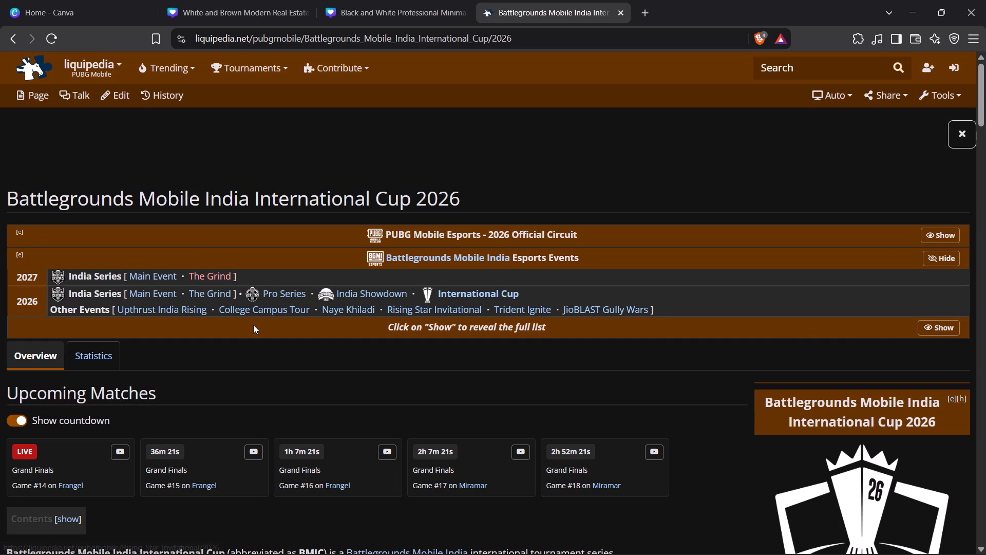
scroll(907, 472, down, 4)
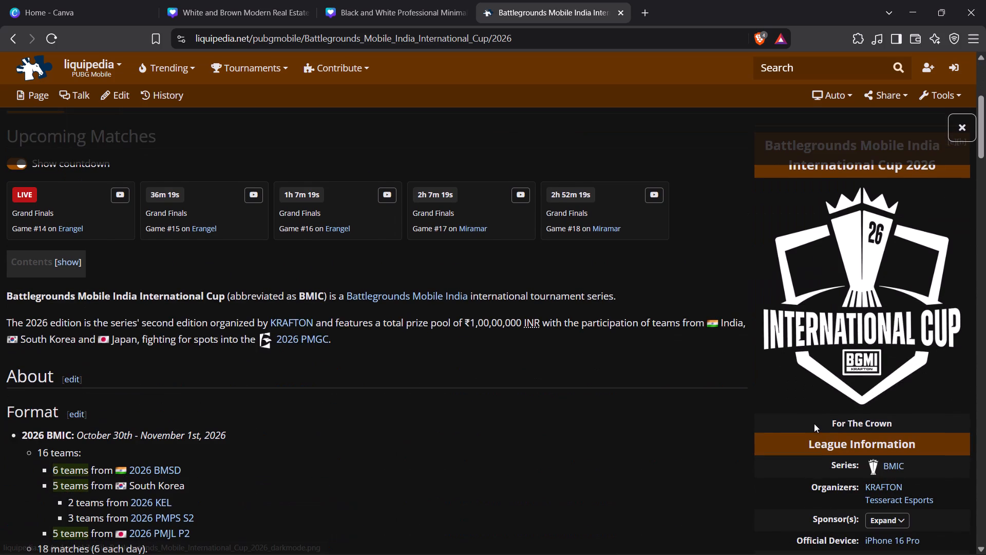
scroll(222, 406, down, 10)
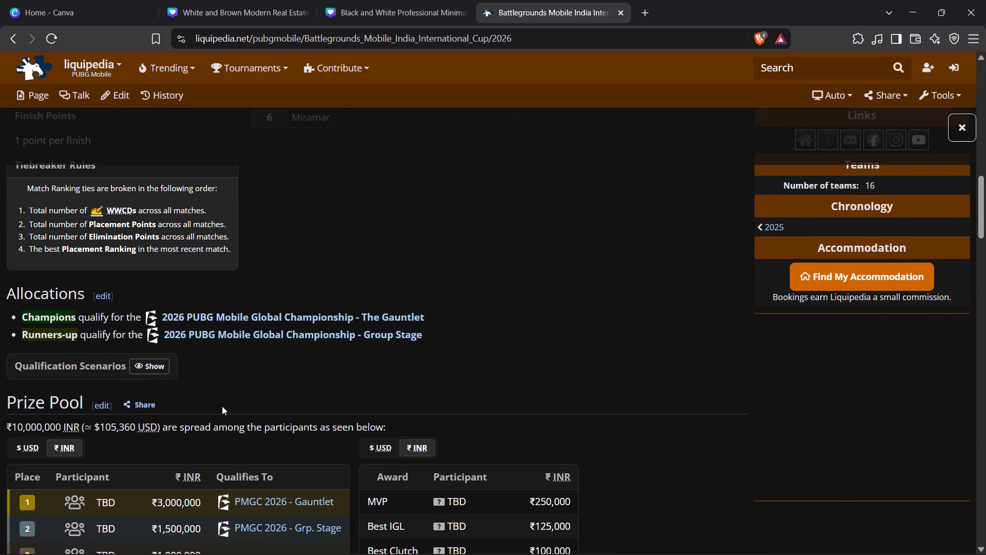
scroll(222, 406, down, 4)
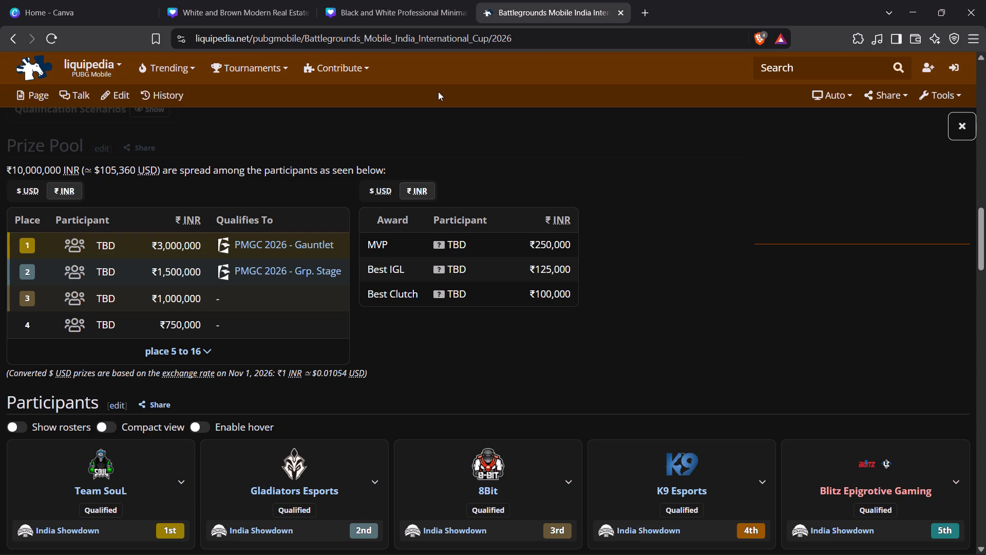
click(392, 3)
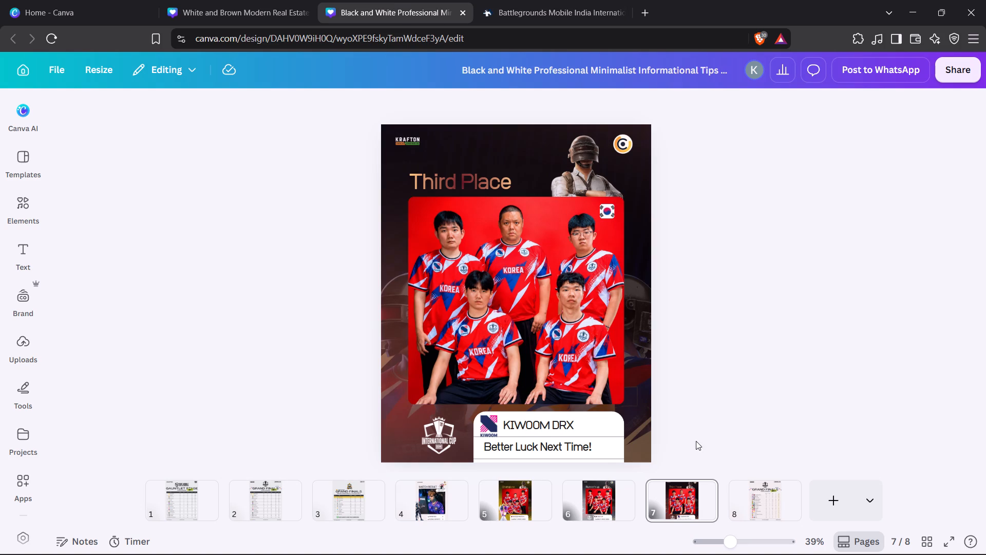
click(532, 0)
click(236, 21)
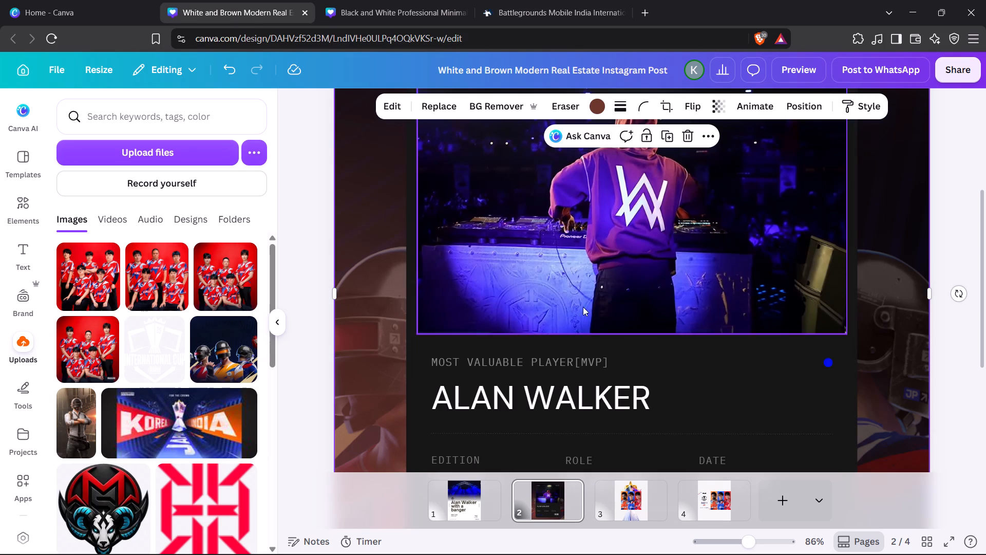
Replace the ALAN WALKER name on the card with "NS XZY".
double_click(582, 399)
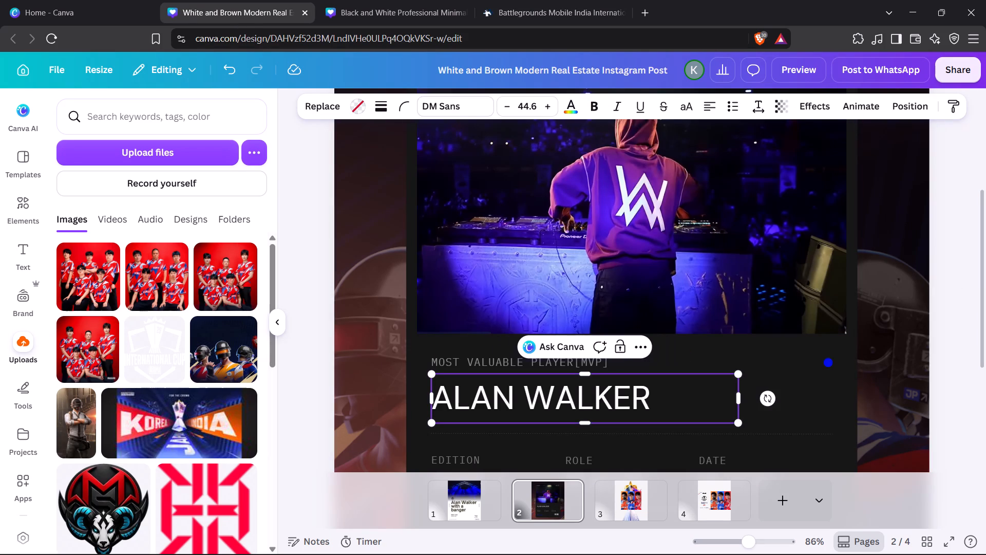
key(ctrl+a)
text(NS)
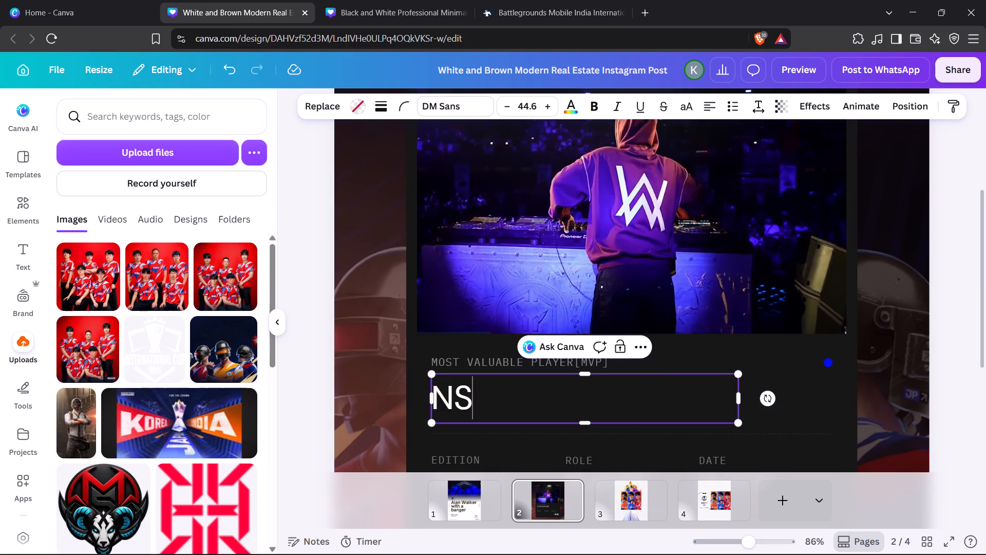
key(space)
text(XZY)
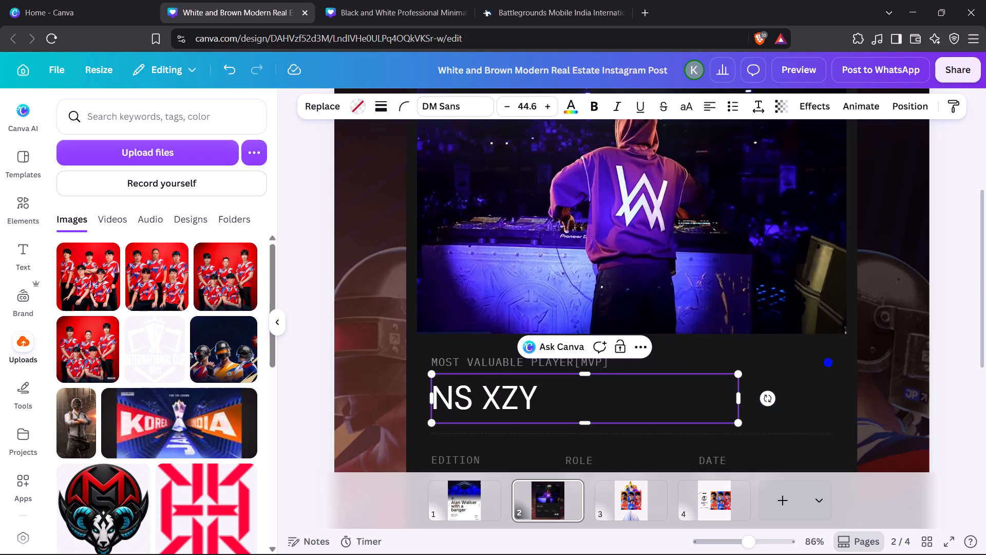
click(304, 396)
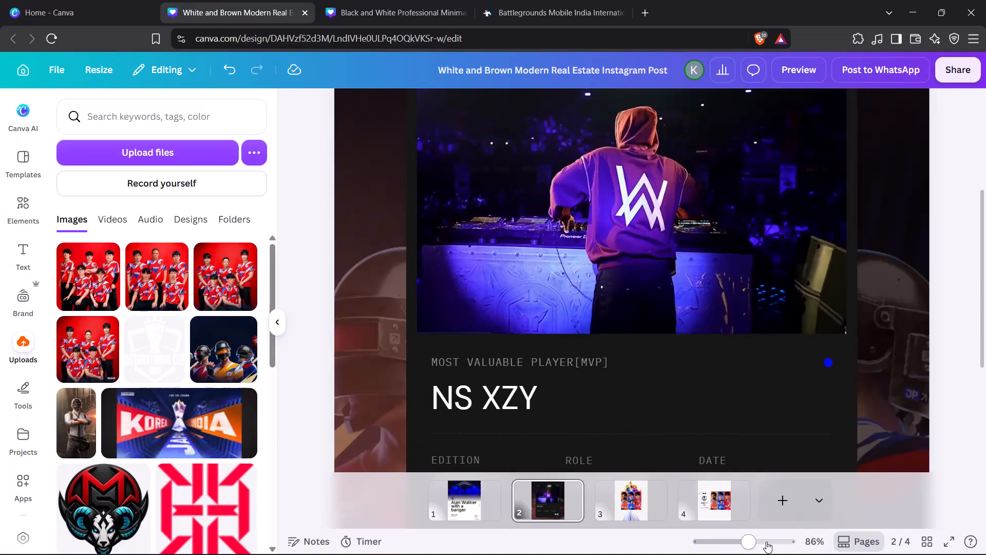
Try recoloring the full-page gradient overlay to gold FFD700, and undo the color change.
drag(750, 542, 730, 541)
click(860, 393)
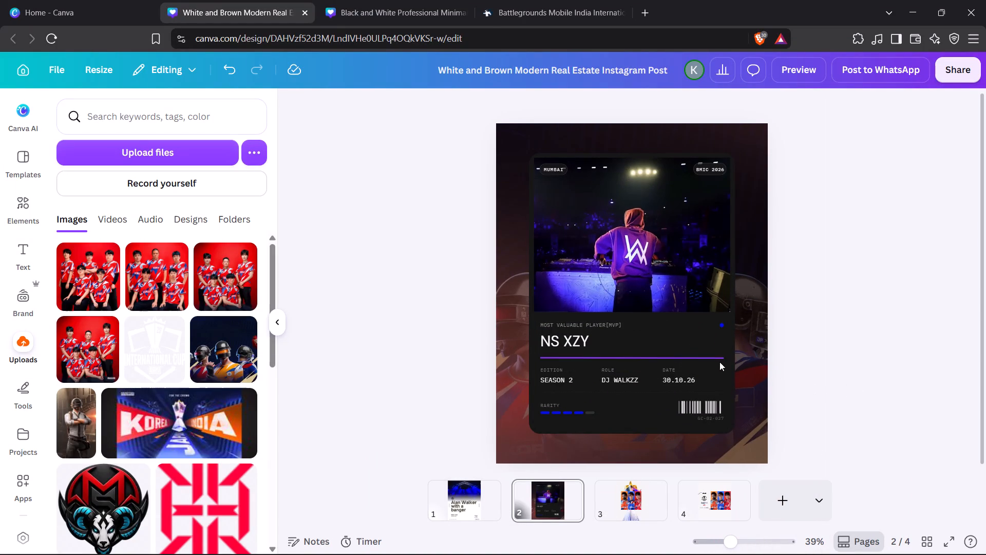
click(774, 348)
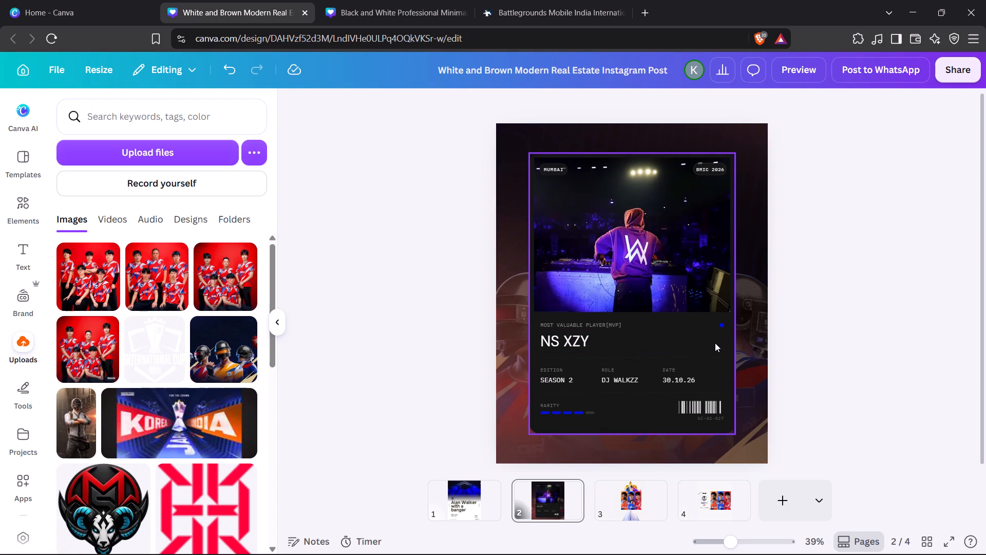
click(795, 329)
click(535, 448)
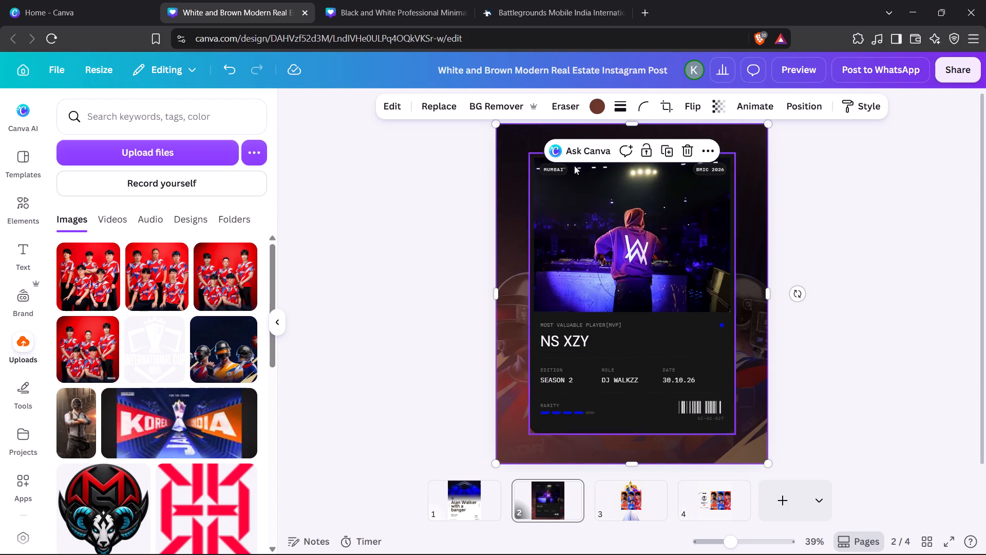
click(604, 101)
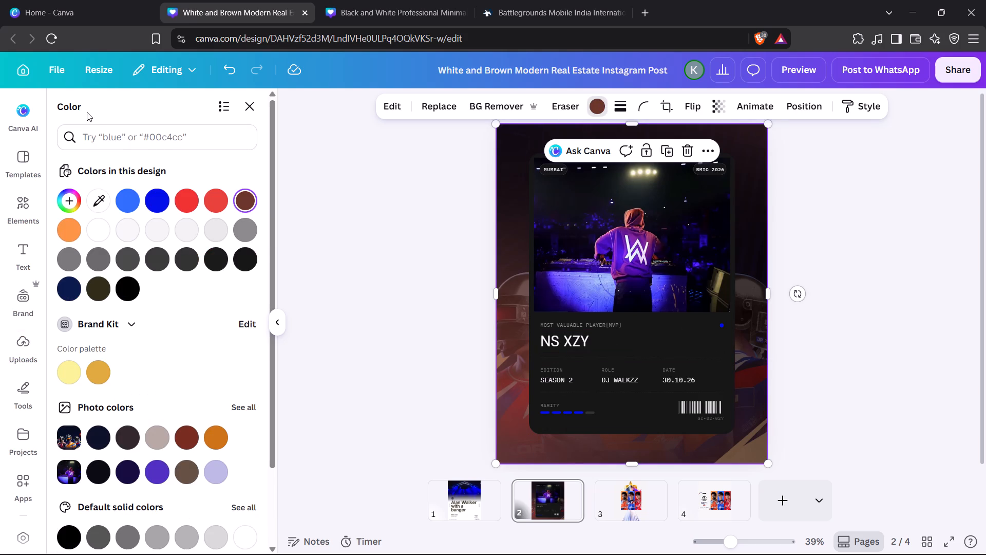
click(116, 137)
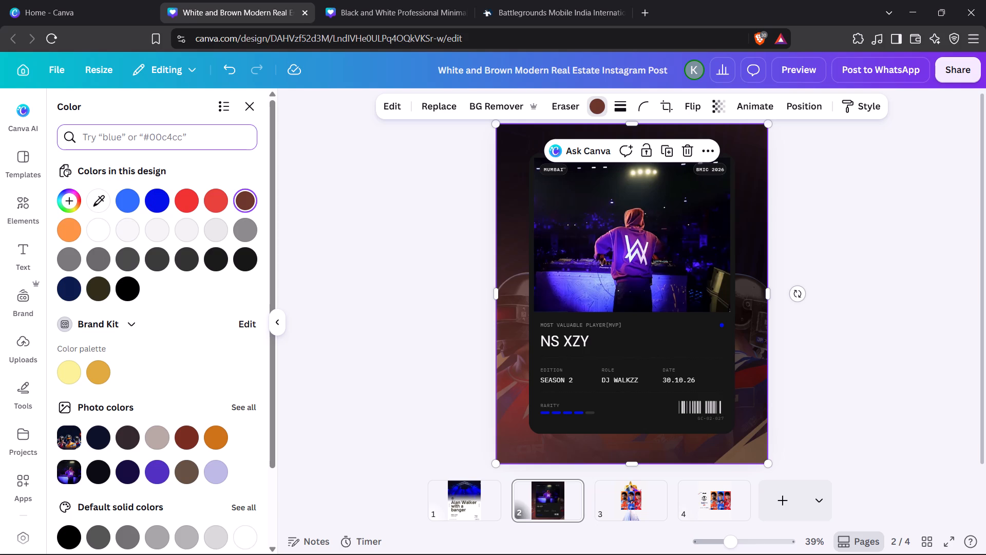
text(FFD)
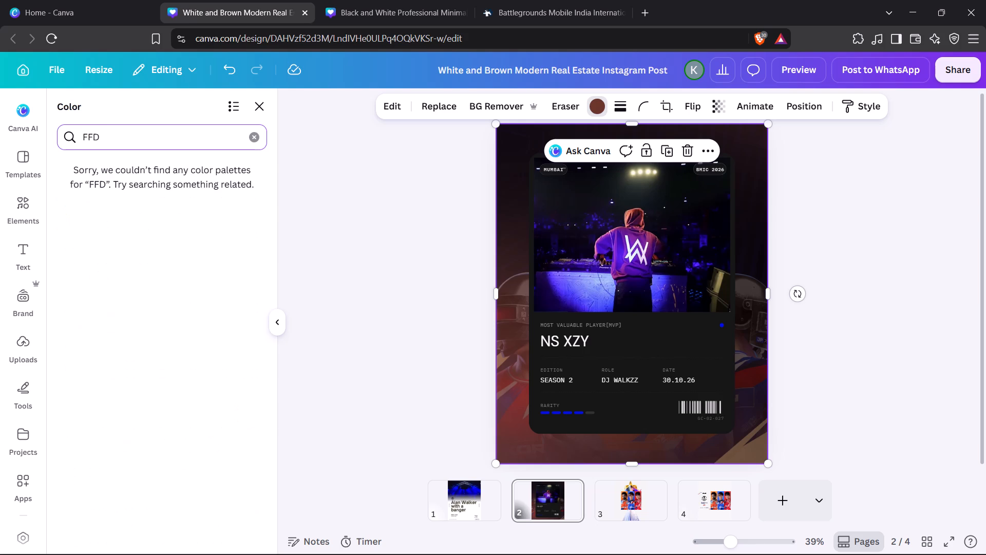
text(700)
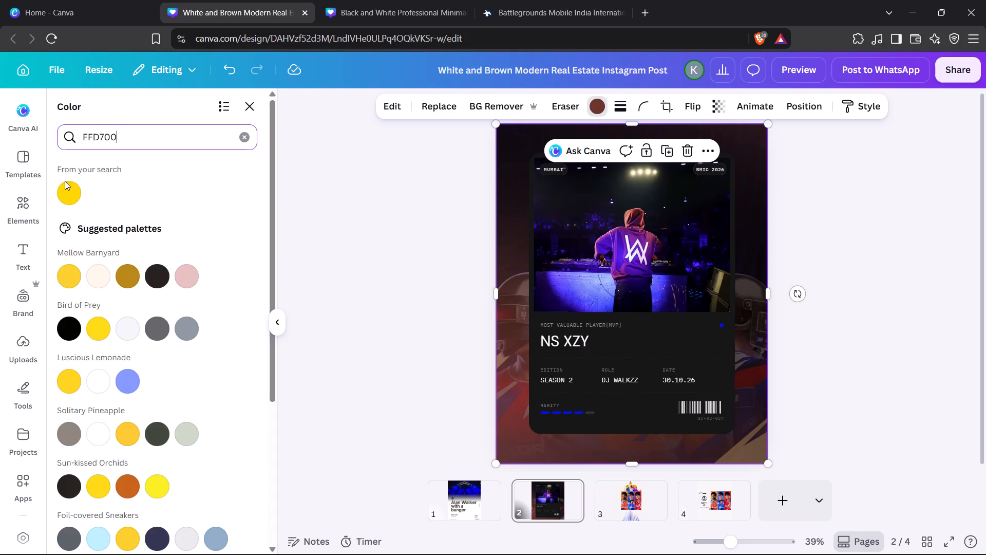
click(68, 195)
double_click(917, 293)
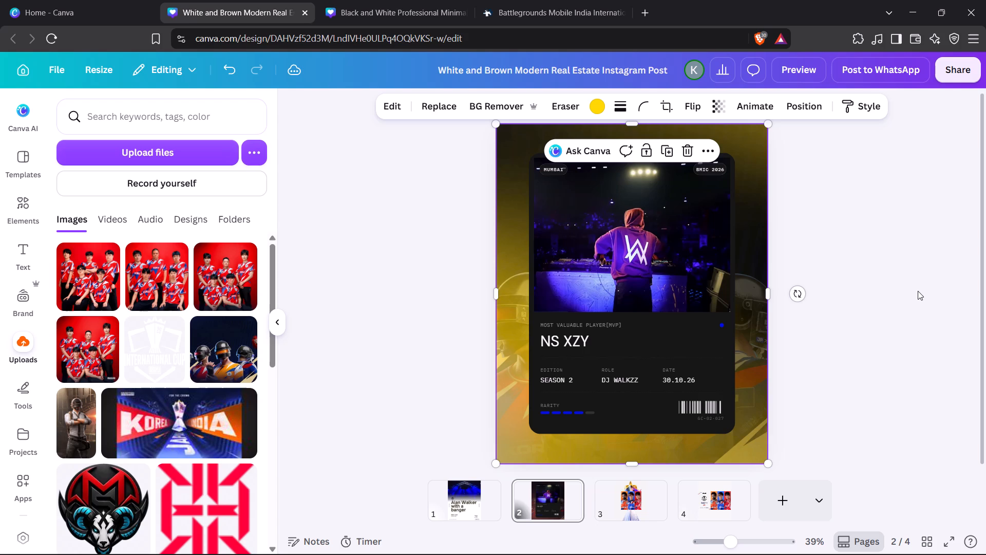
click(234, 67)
Recolor the full-page gradient overlay to the bright red from the design's existing colors.
click(516, 217)
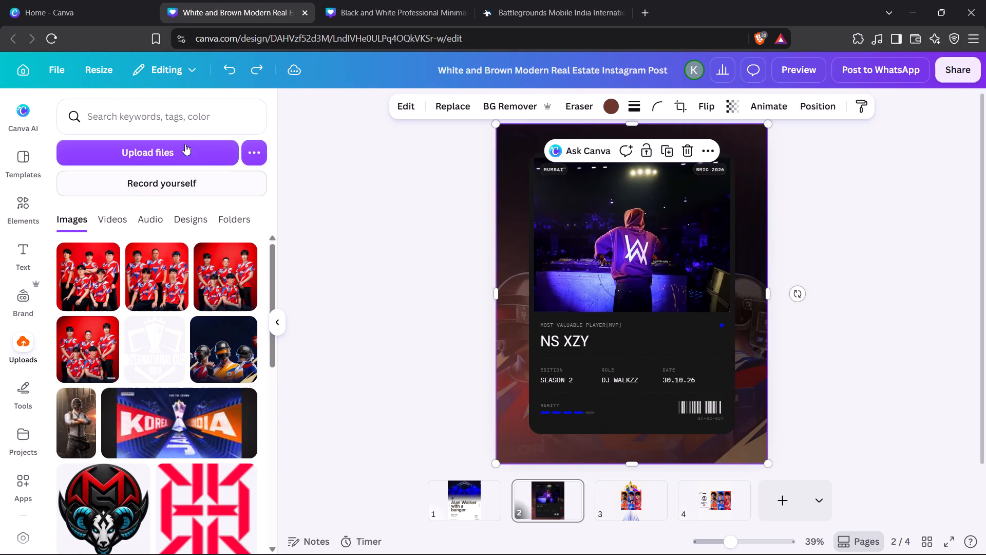
click(614, 110)
scroll(21, 344, down, 1)
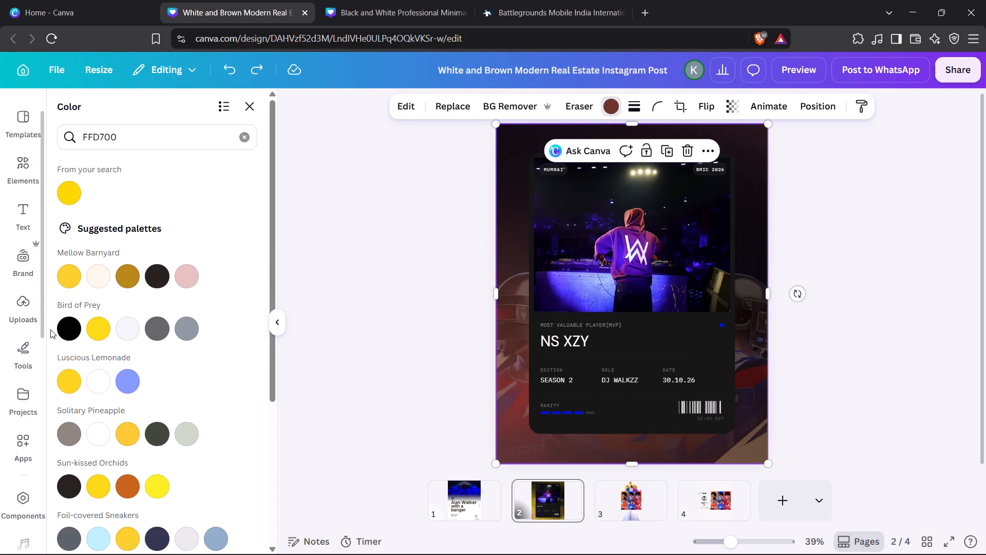
click(243, 136)
scroll(169, 290, down, 2)
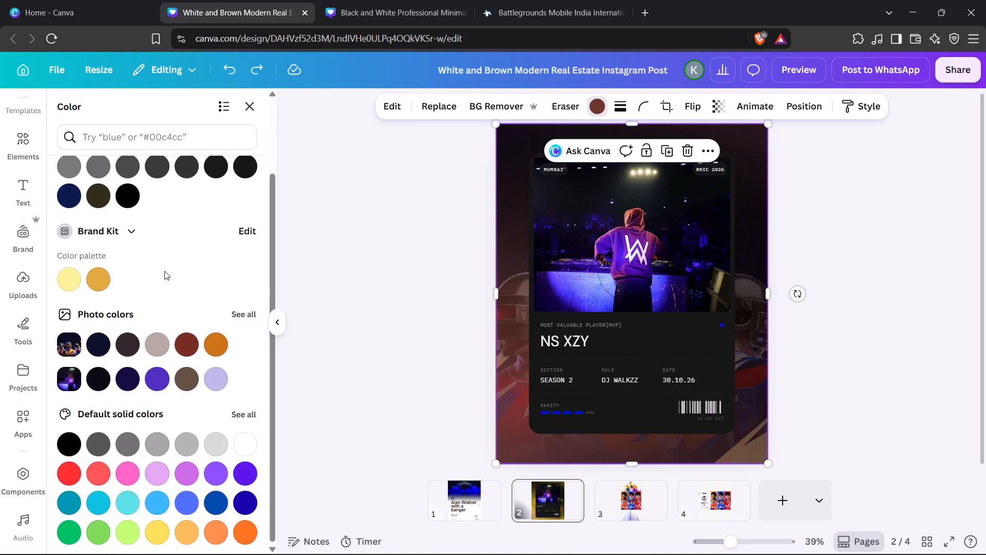
scroll(164, 270, up, 3)
click(155, 202)
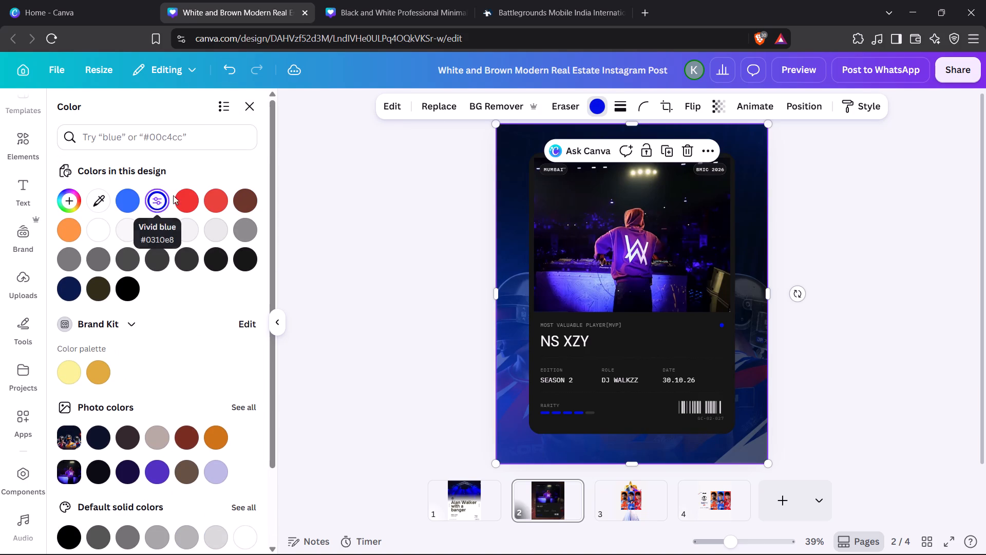
click(194, 192)
double_click(410, 312)
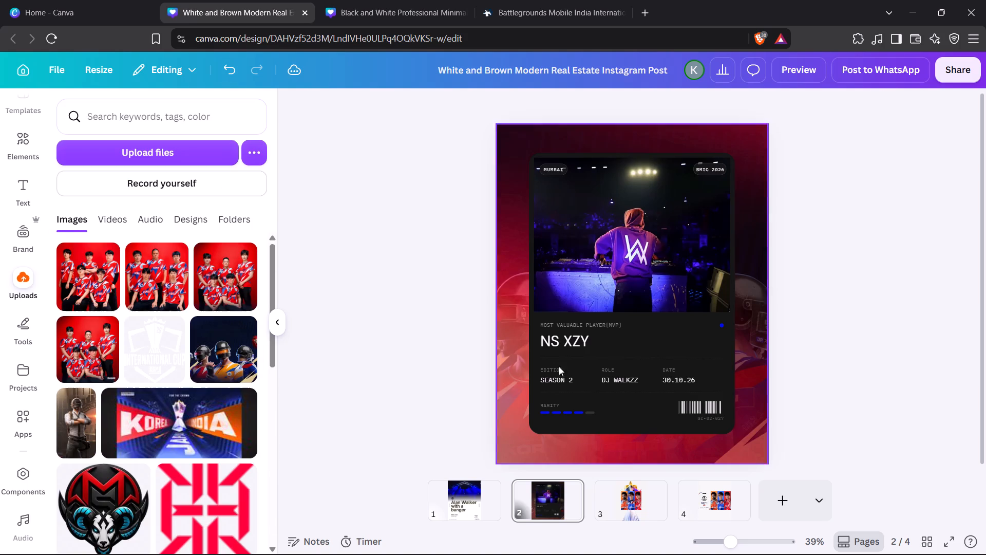
Recolor the card's blue accent dot to vivid red #f03331 and apply that change to all matching blue elements.
click(722, 325)
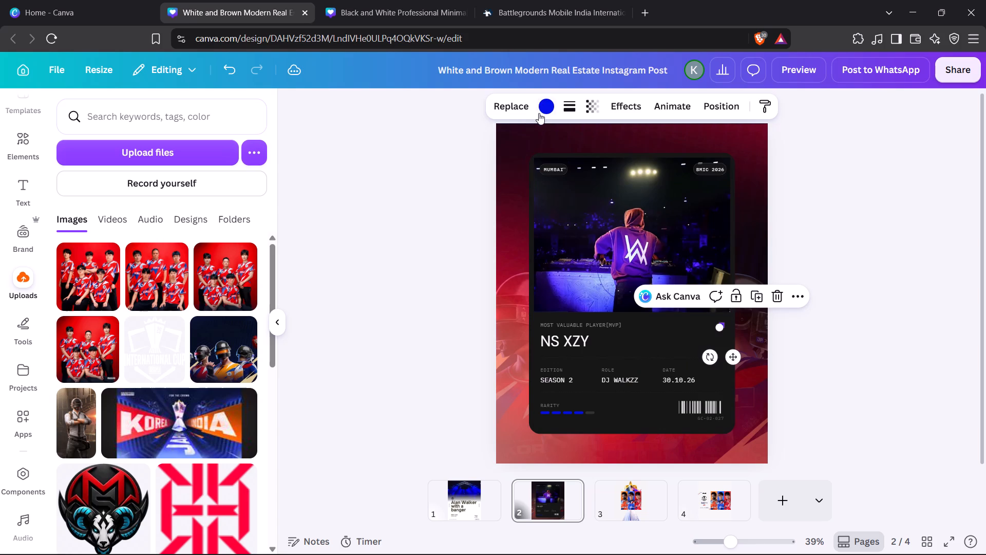
click(543, 107)
click(222, 203)
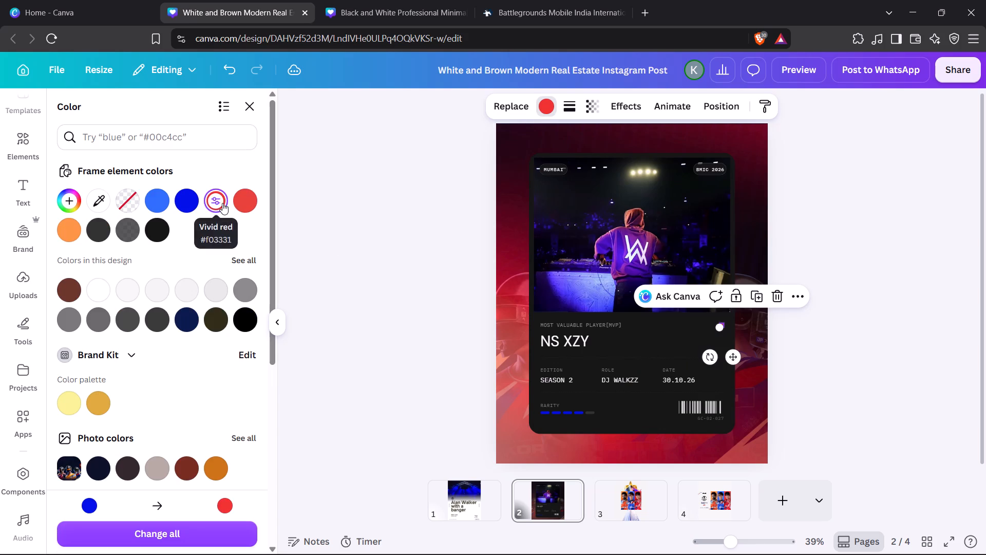
click(172, 527)
click(970, 261)
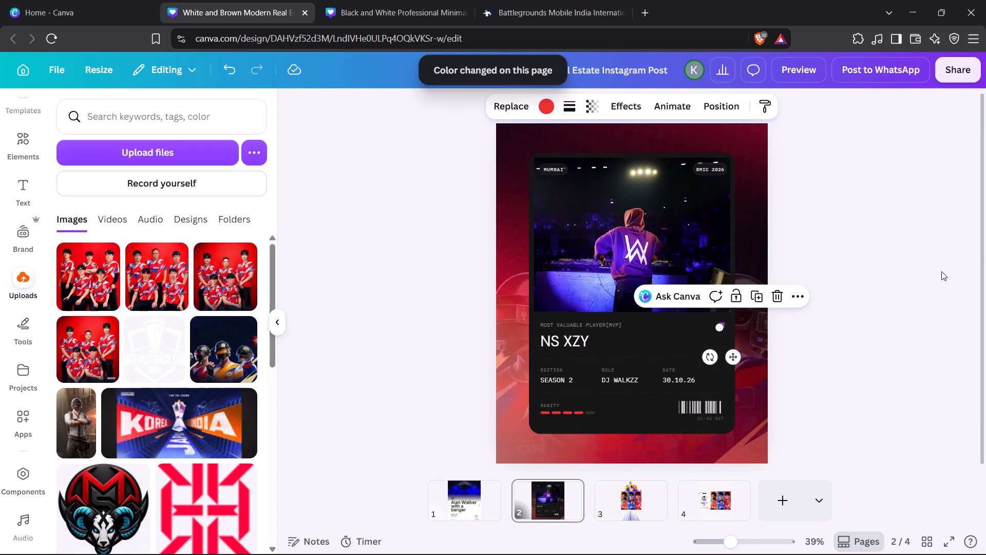
click(938, 274)
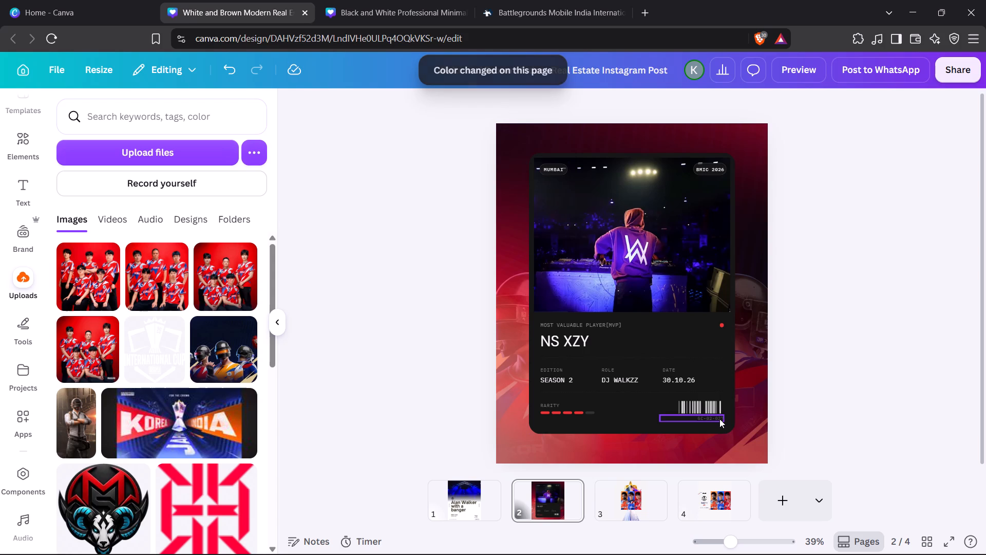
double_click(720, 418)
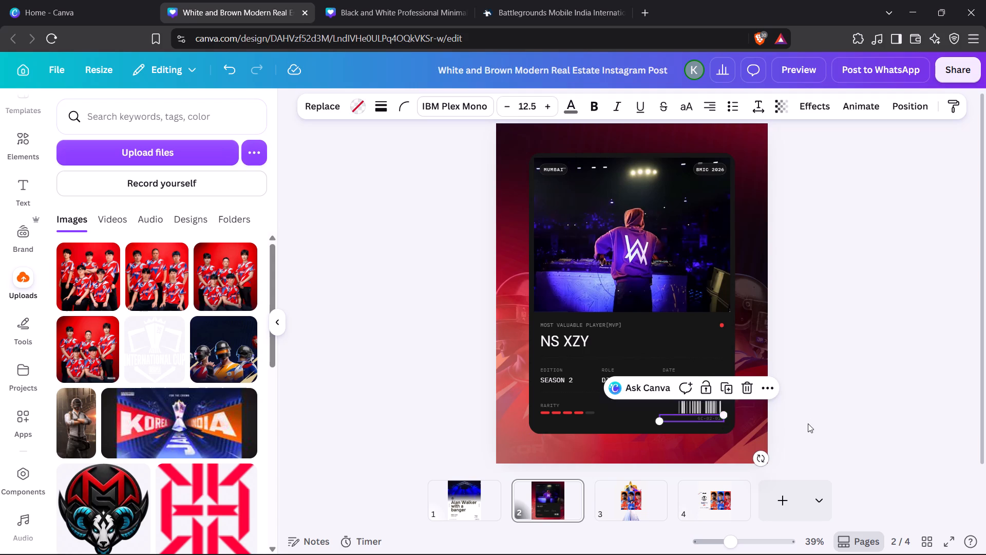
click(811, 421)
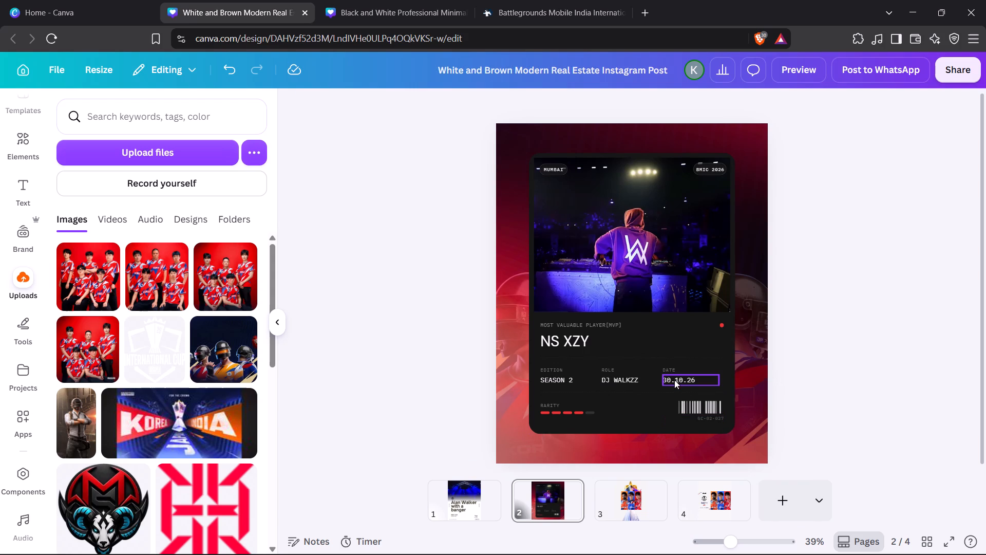
Replace the EDITION label on the card with "RATING".
double_click(561, 370)
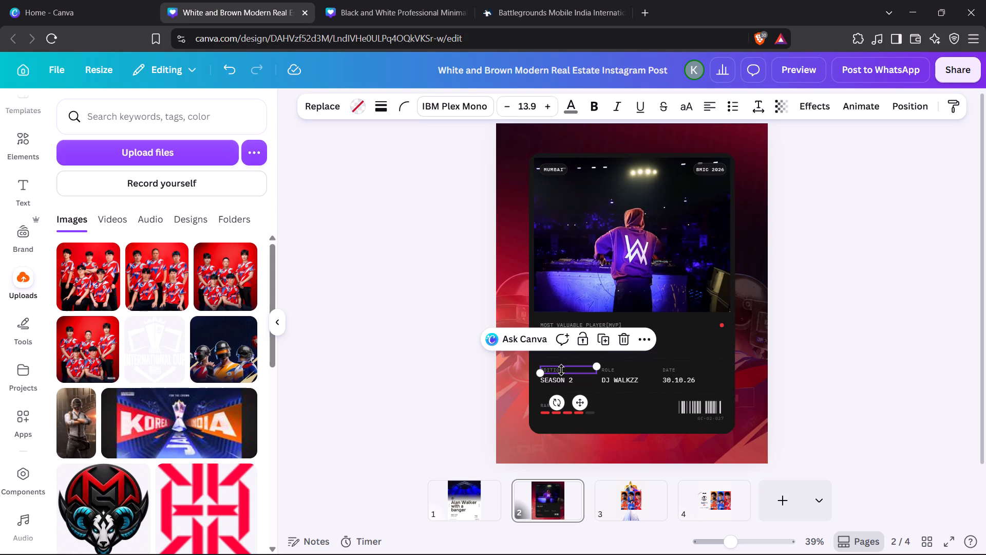
drag(737, 545, 747, 542)
scroll(932, 390, down, 4)
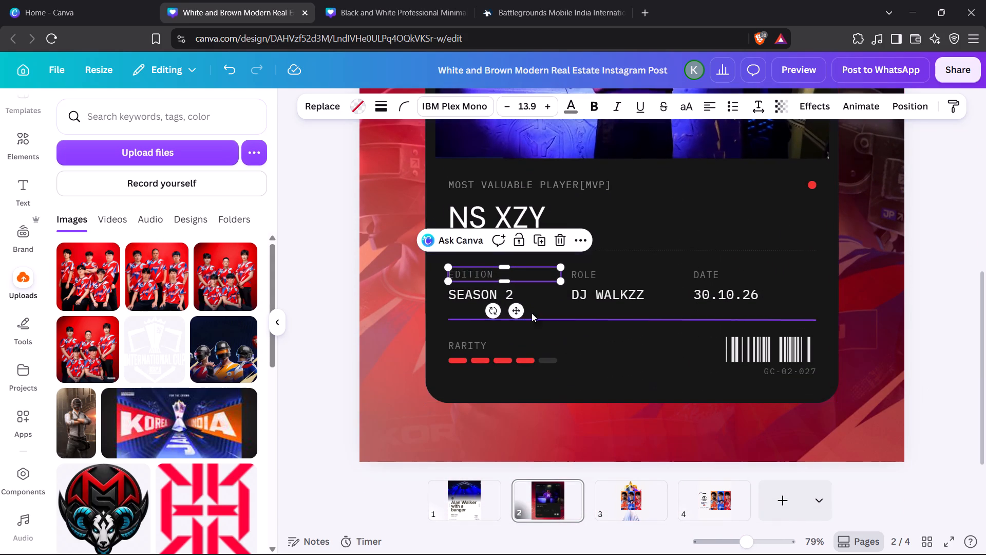
double_click(487, 274)
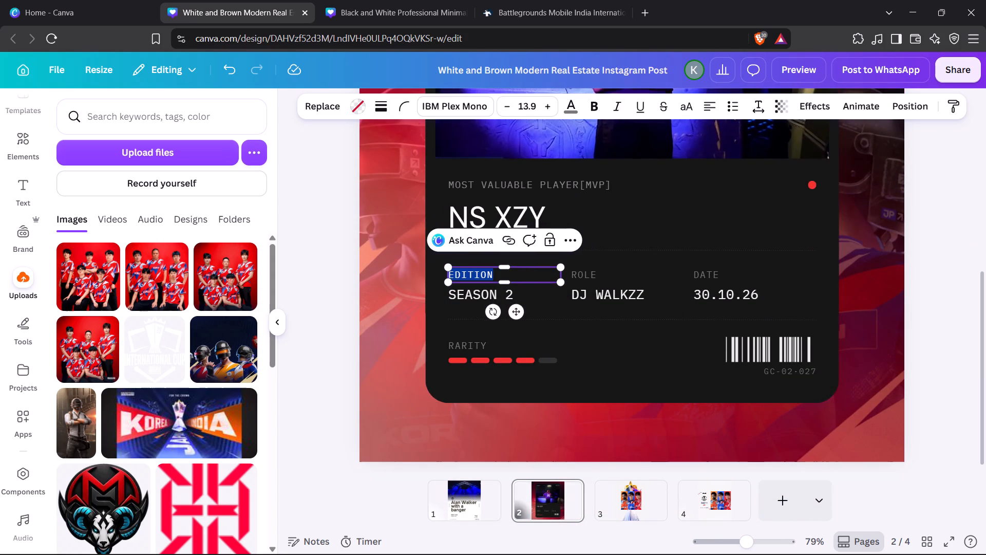
text(FI)
key(BackSpace)
key(BackSpace)
key(BackSpace)
text(RATING)
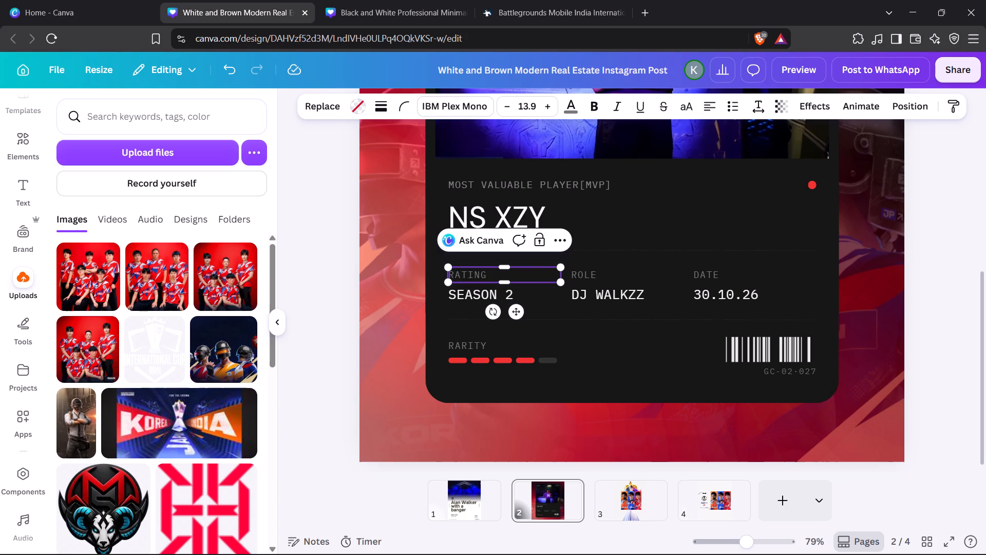
Replace the ROLE label on the card with "FINISHES".
click(589, 275)
click(589, 275)
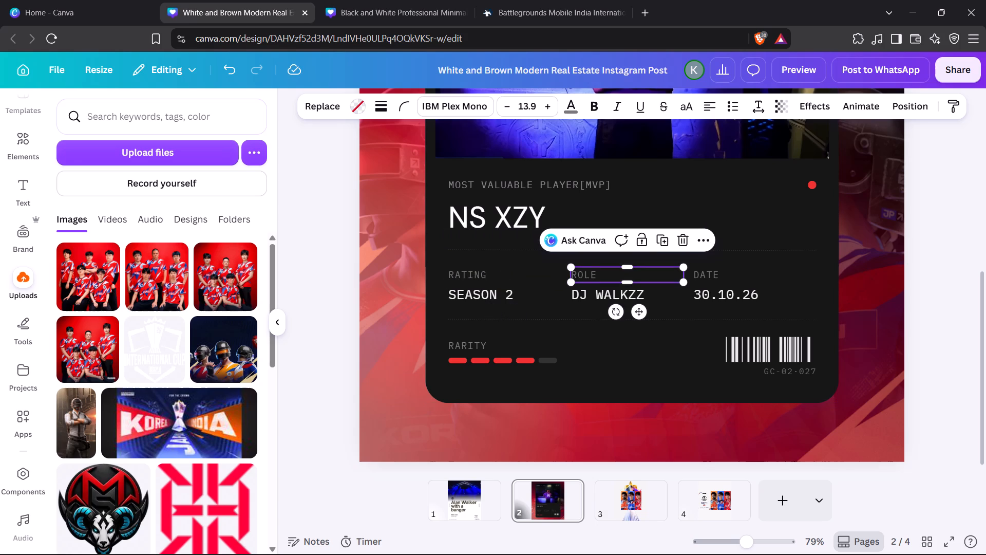
key(ctrl+a)
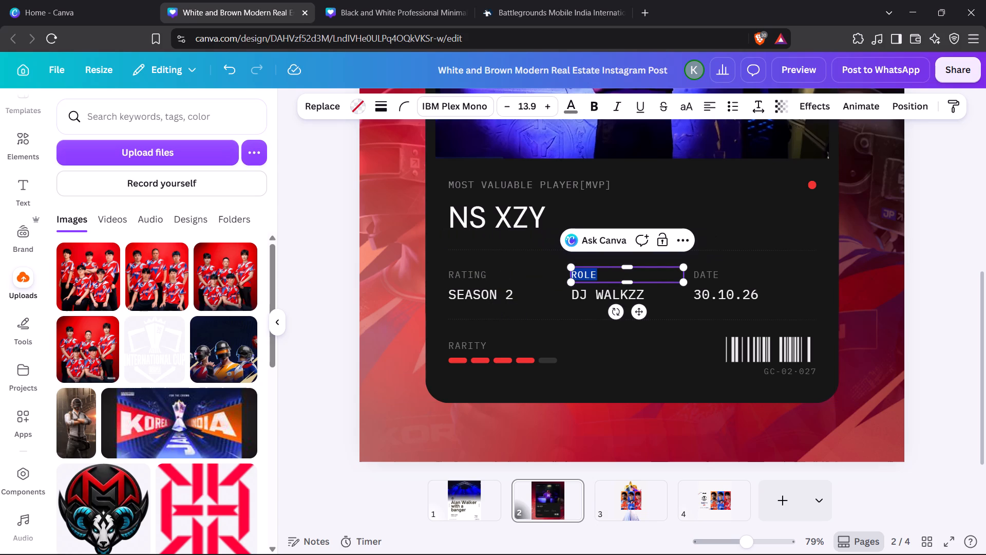
text(ELIM)
key(BackSpace)
key(BackSpace)
key(BackSpace)
key(BackSpace)
key(BackSpace)
text(FINISHES)
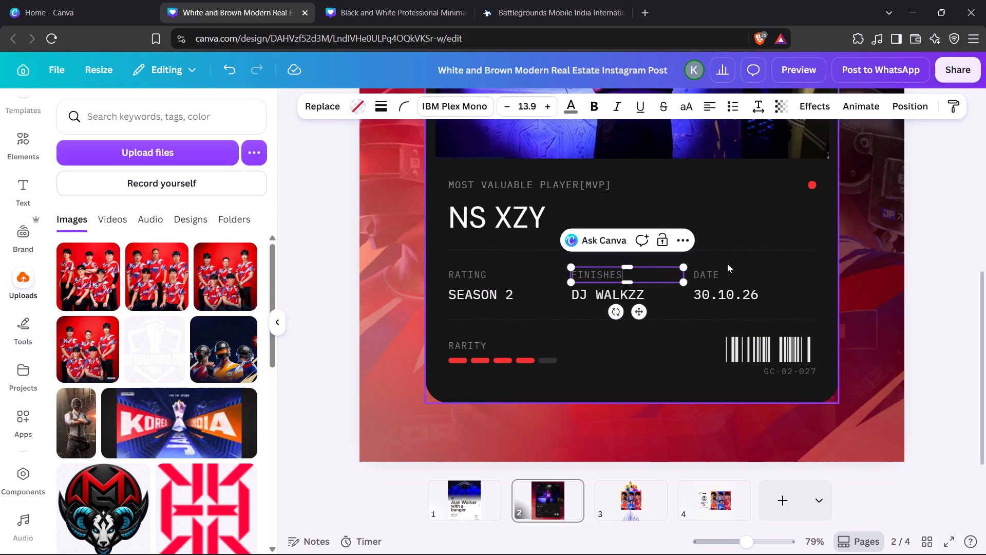
Replace the DATE label on the card with "TEAM".
click(722, 269)
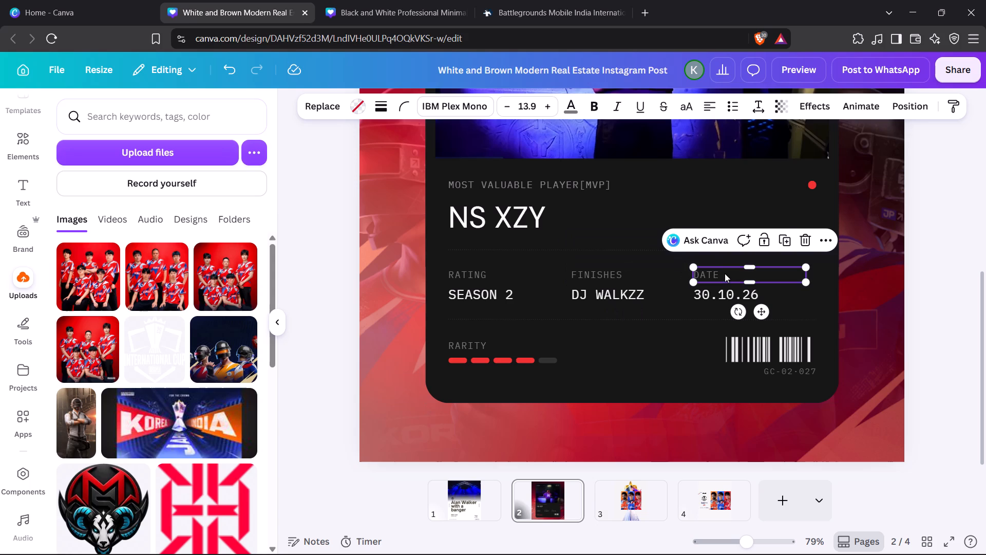
double_click(725, 273)
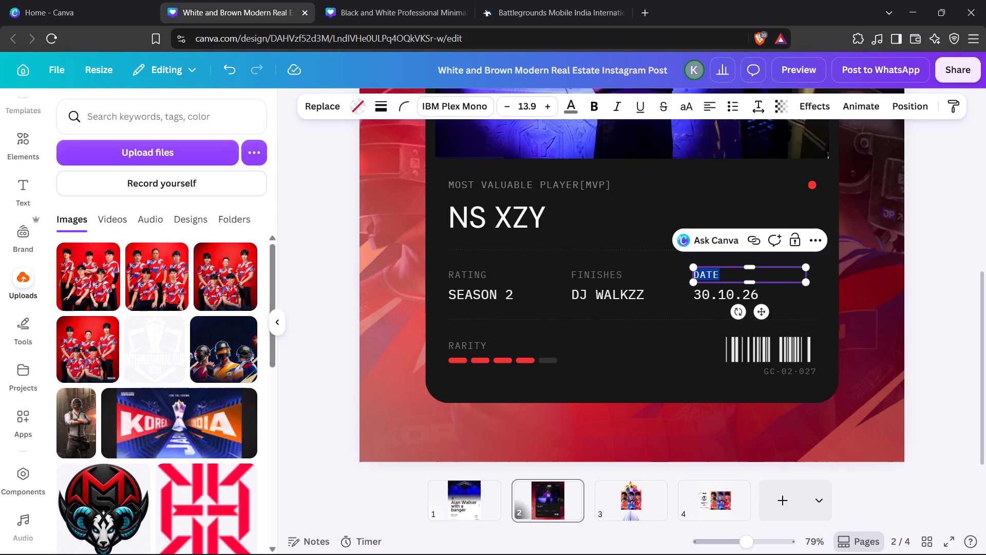
text(TEAM)
click(859, 315)
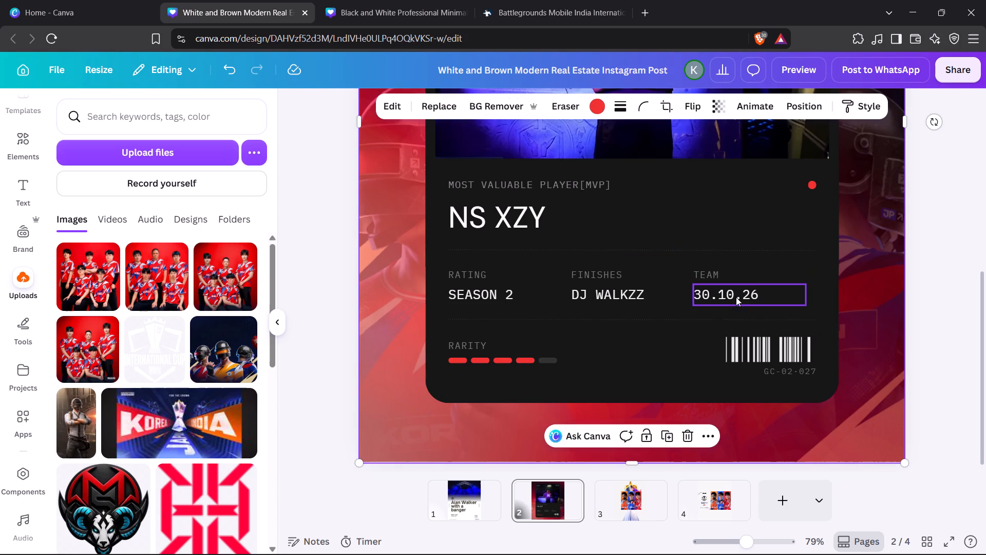
Replace the date value under the TEAM label with "NS REDFORCE".
double_click(736, 297)
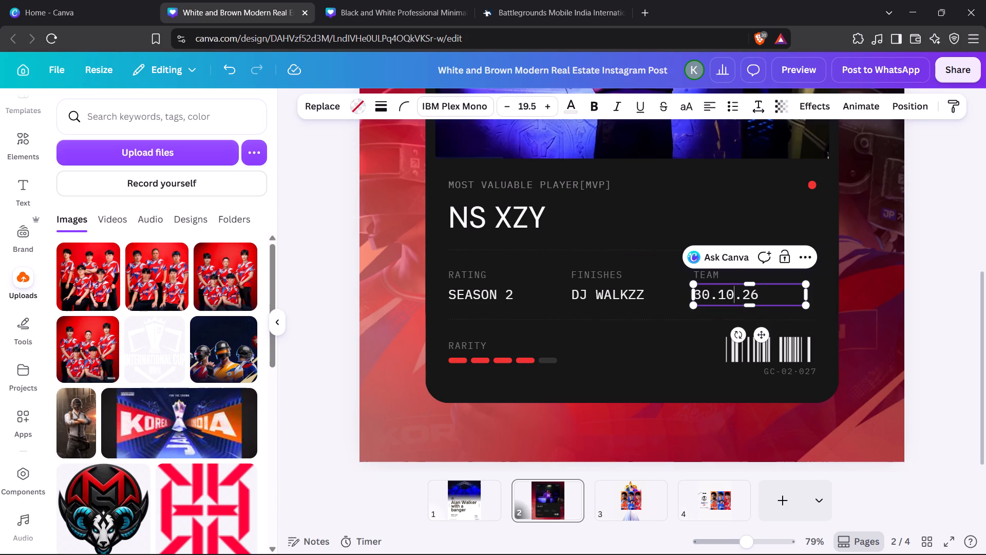
key(ctrl+a)
text(NS REDFORRE)
key(BackSpace)
key(BackSpace)
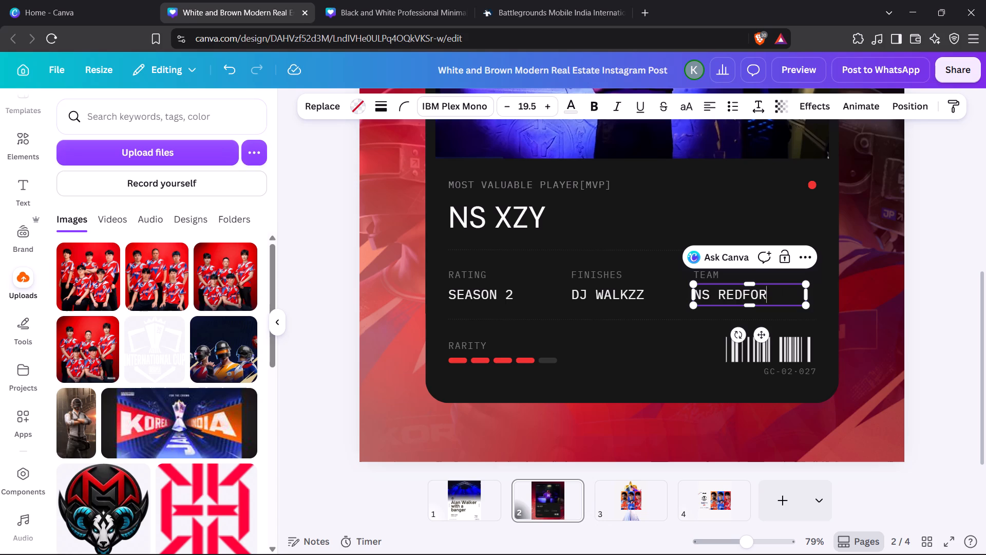
text(CE)
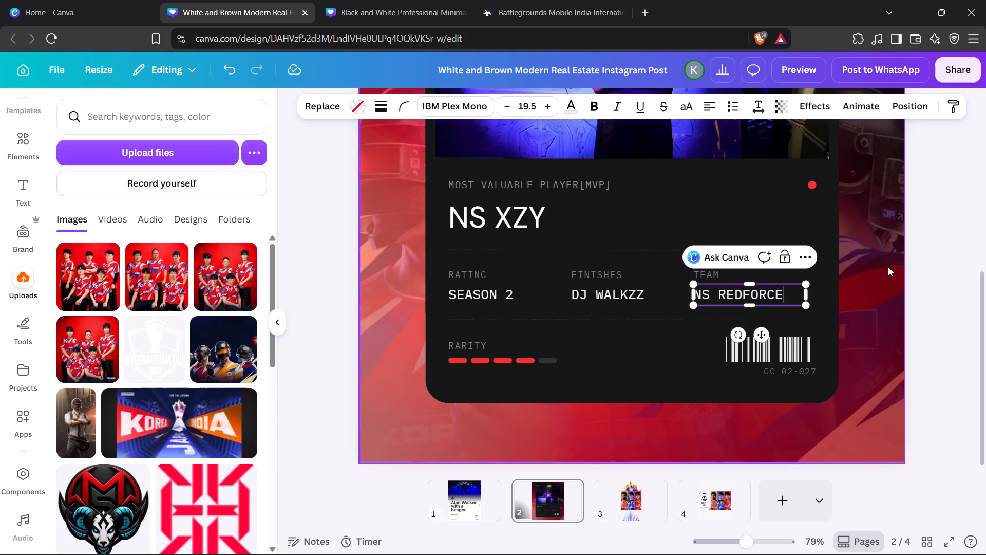
click(917, 257)
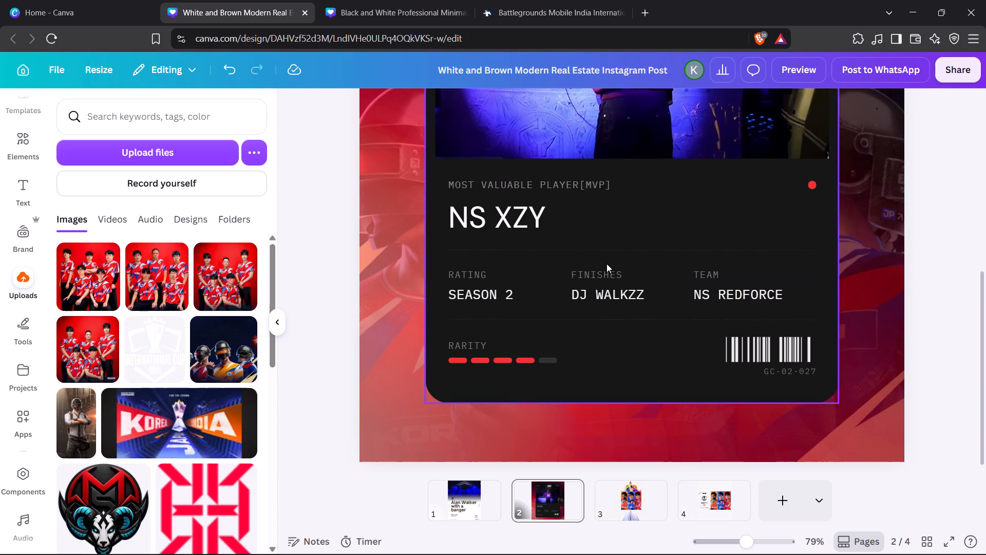
Replace the value under the RATING label with "1.49".
double_click(481, 294)
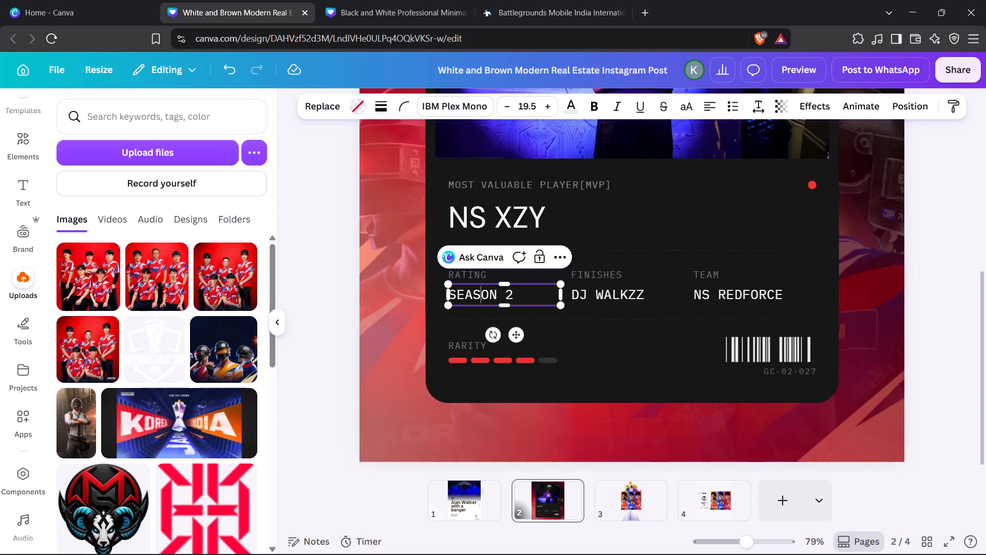
key(ctrl+a)
text(1.49)
Replace the value under the FINISHES label with "29".
click(607, 285)
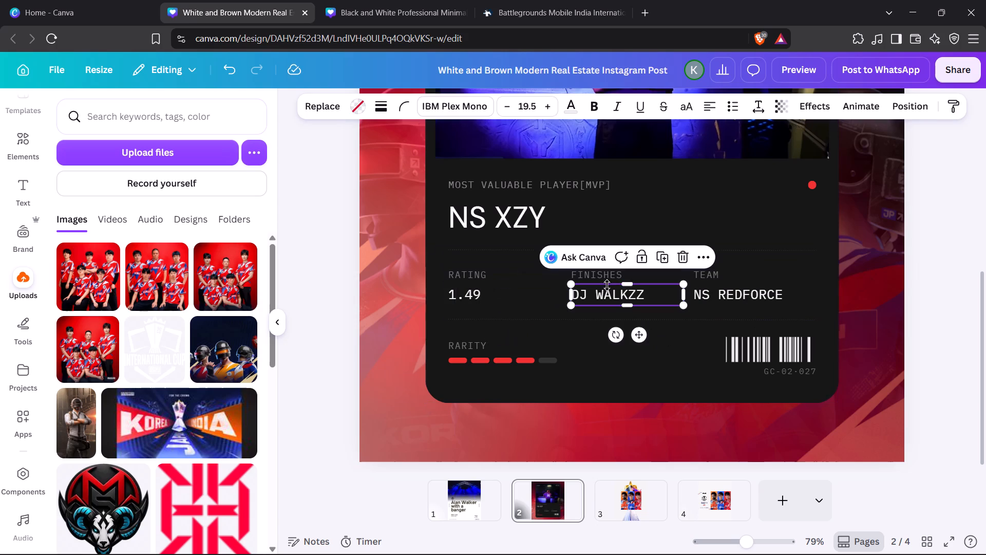
double_click(609, 294)
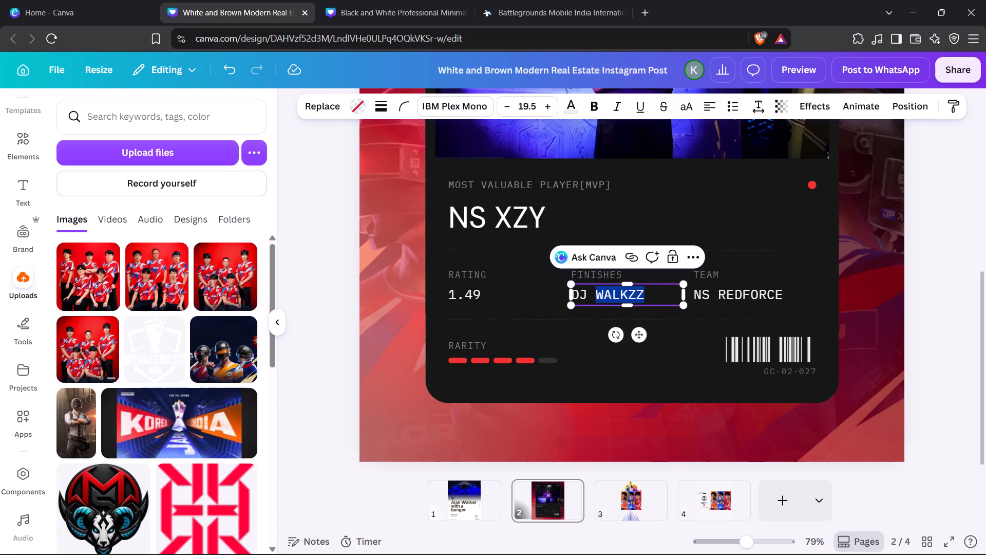
key(ctrl+a)
text(29)
click(336, 308)
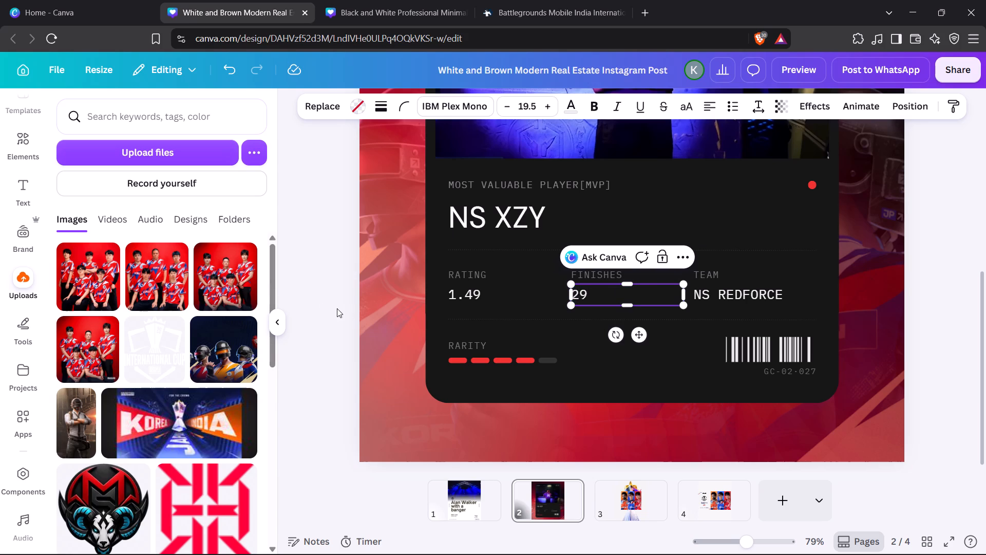
Change the letter prefix of the small code under the barcode to "IC", keeping 02 as its middle number.
double_click(806, 369)
click(807, 373)
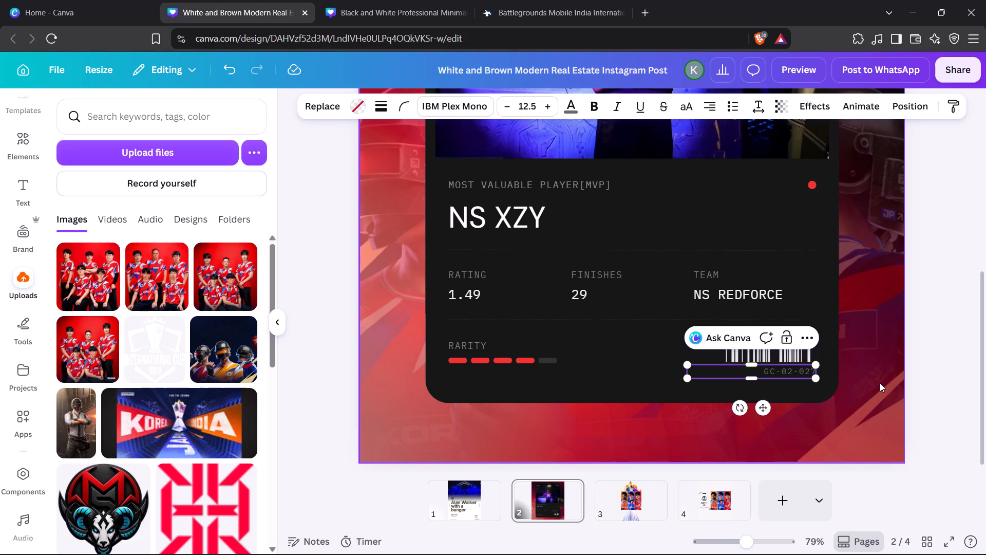
key(Left)
key(Left)
key(BackSpace)
key(Left)
key(Left)
key(Left)
key(BackSpace)
key(shift+i)
key(Right)
key(BackSpace)
key(BackSpace)
text(IC)
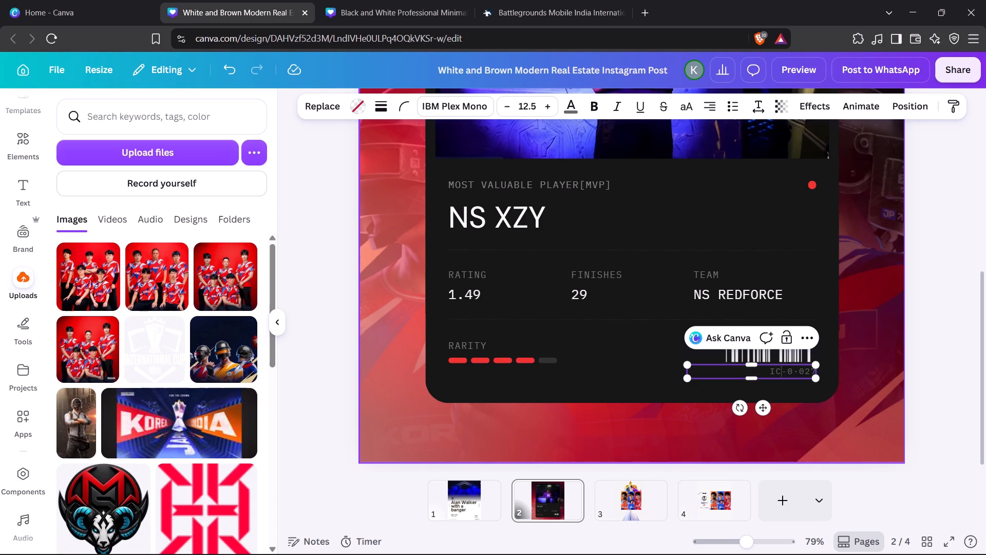
key(Right)
key(Right)
key(2)
Change the last number group of the code under the barcode to "01".
key(Right)
key(Right)
key(Right)
key(Right)
key(BackSpace)
key(BackSpace)
key(1)
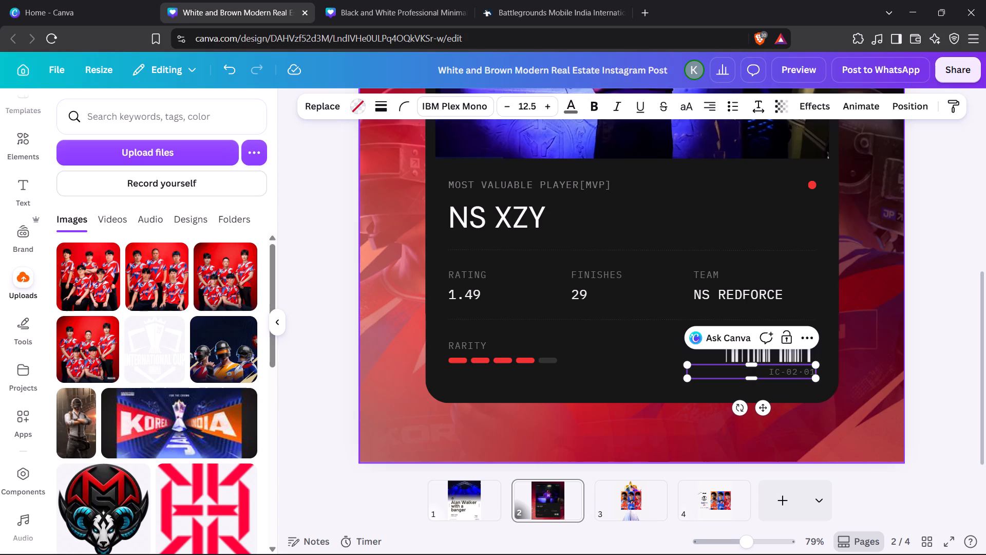
click(952, 405)
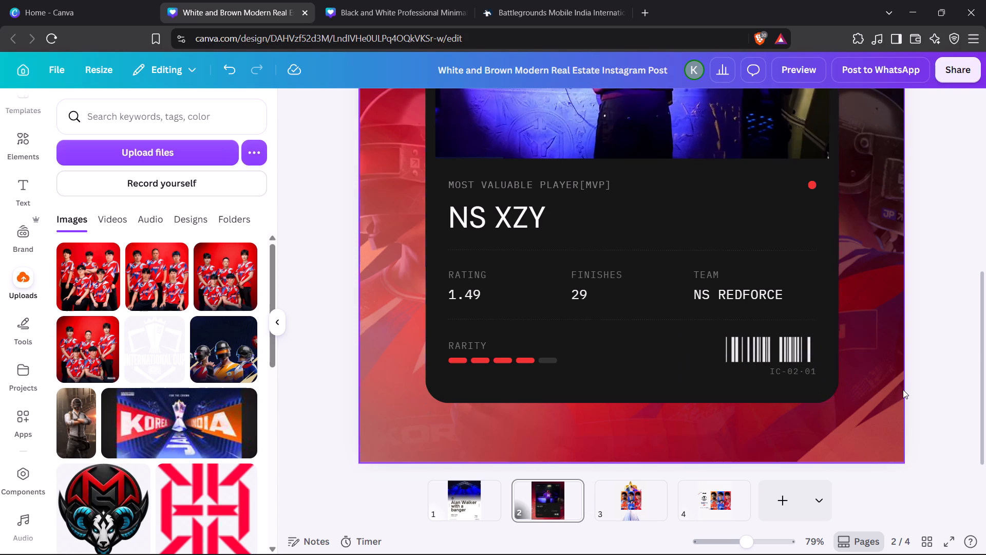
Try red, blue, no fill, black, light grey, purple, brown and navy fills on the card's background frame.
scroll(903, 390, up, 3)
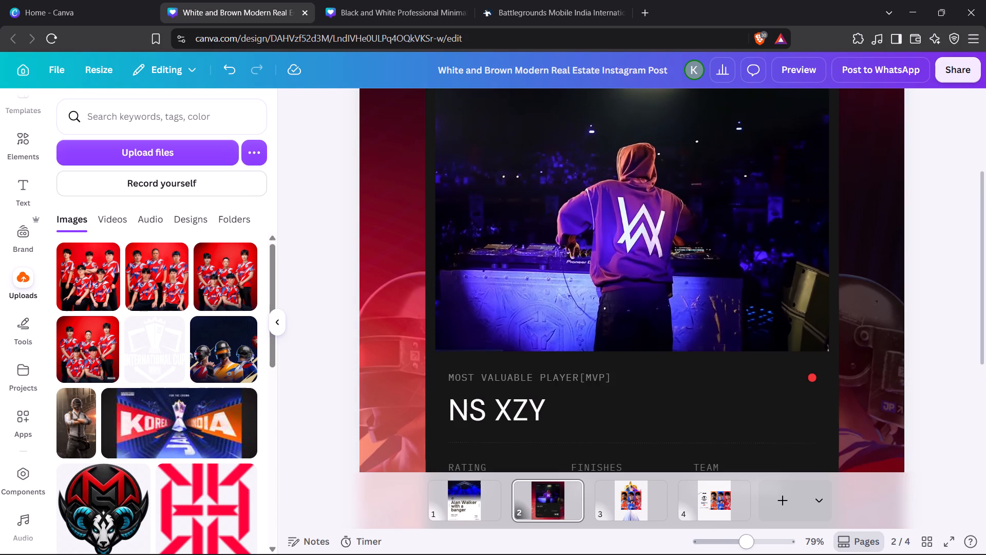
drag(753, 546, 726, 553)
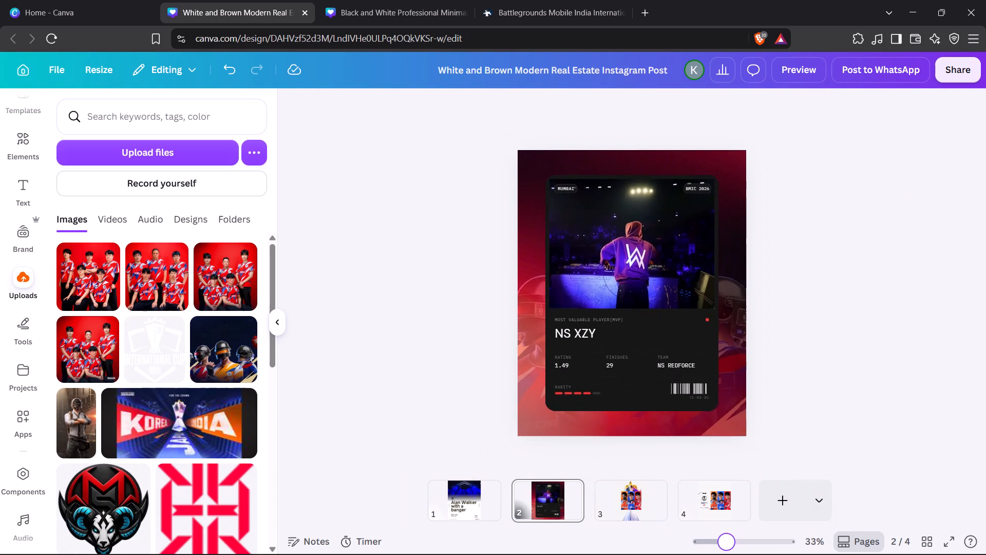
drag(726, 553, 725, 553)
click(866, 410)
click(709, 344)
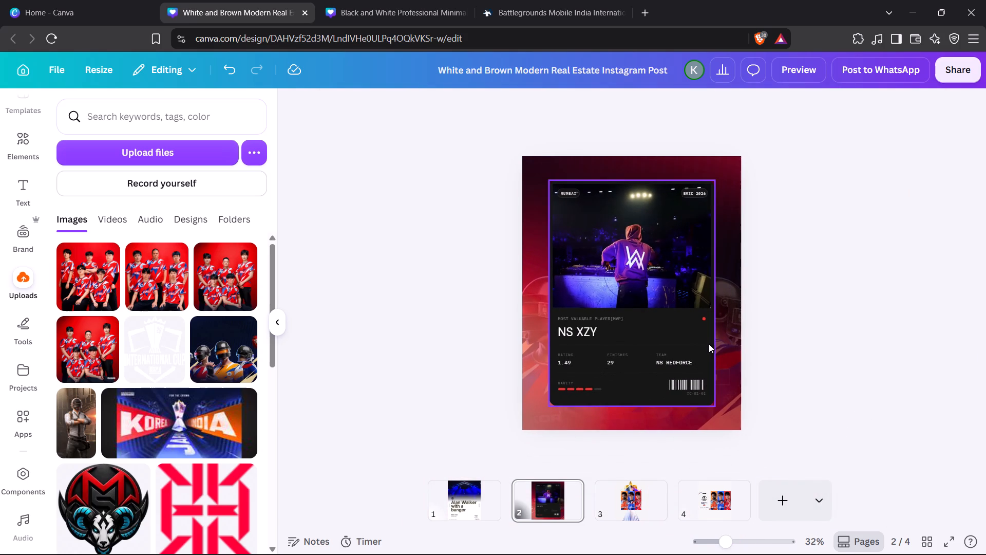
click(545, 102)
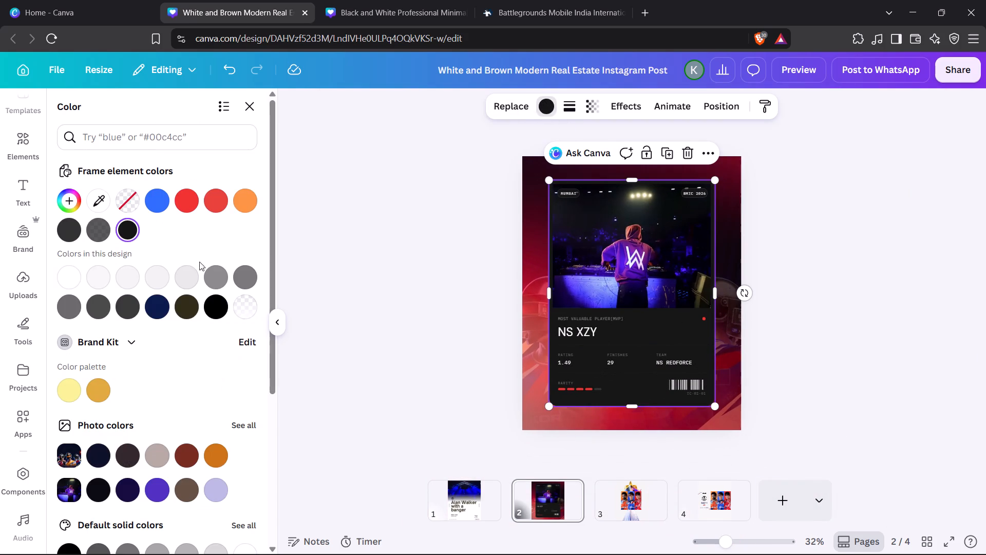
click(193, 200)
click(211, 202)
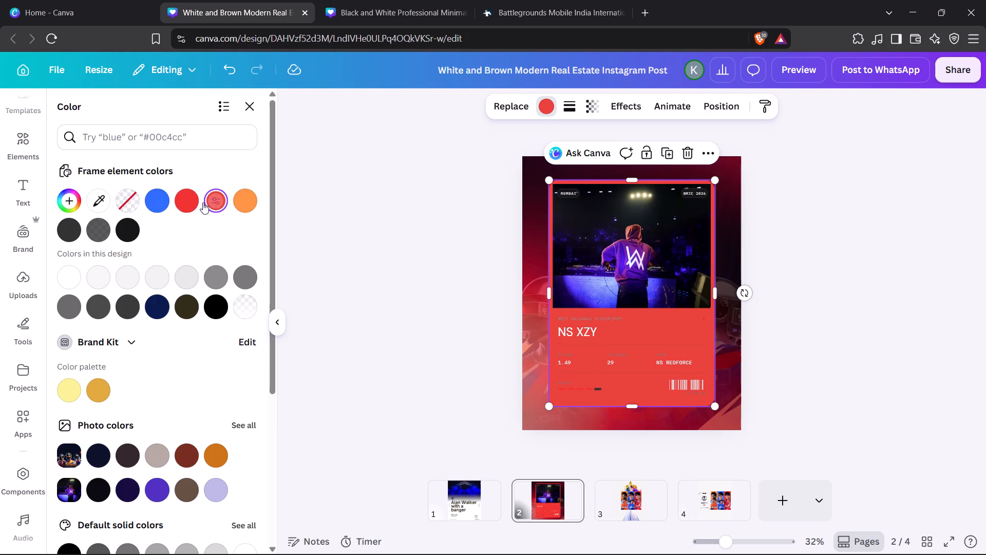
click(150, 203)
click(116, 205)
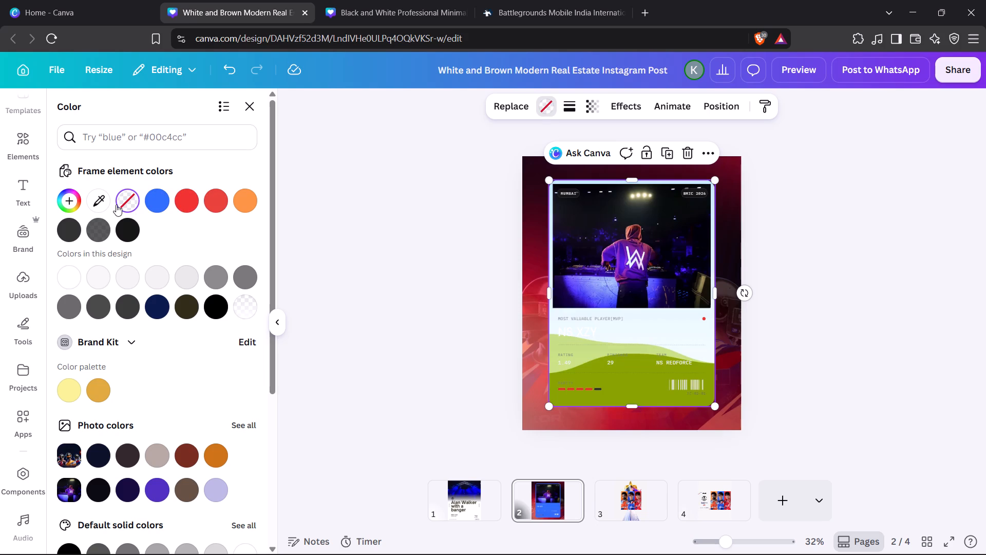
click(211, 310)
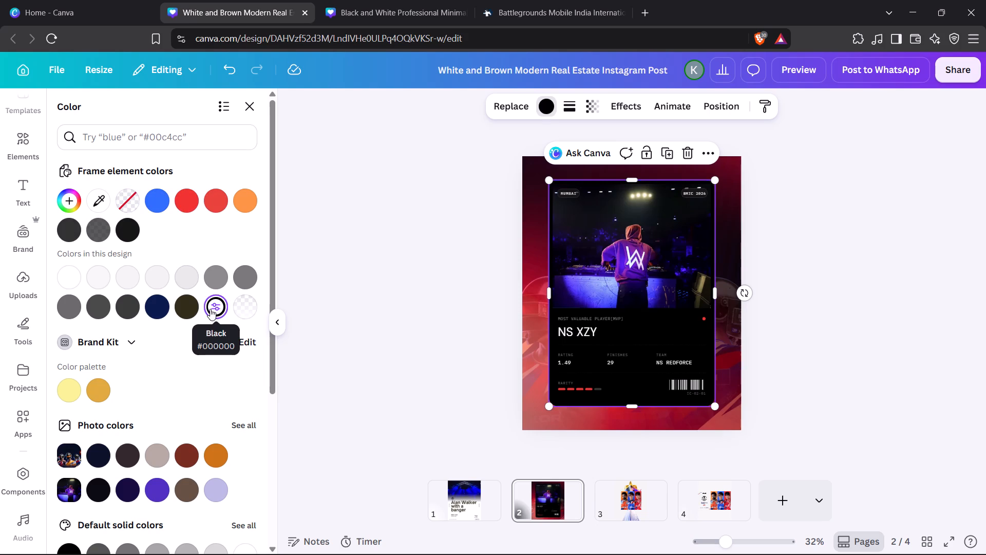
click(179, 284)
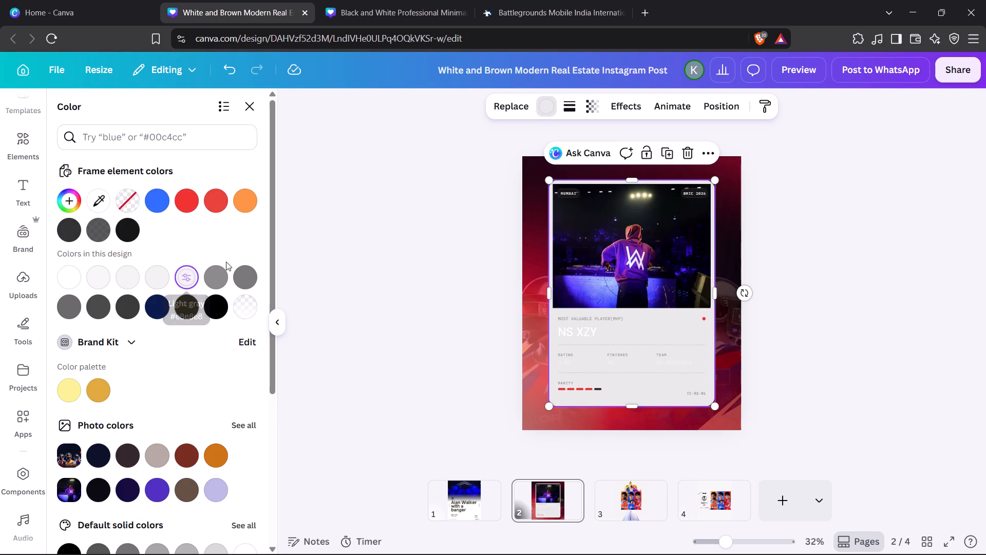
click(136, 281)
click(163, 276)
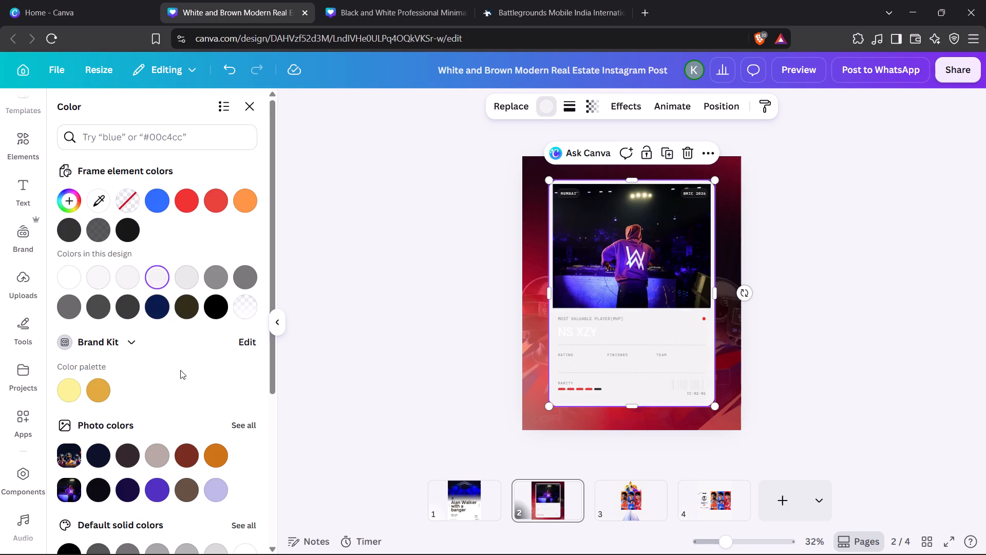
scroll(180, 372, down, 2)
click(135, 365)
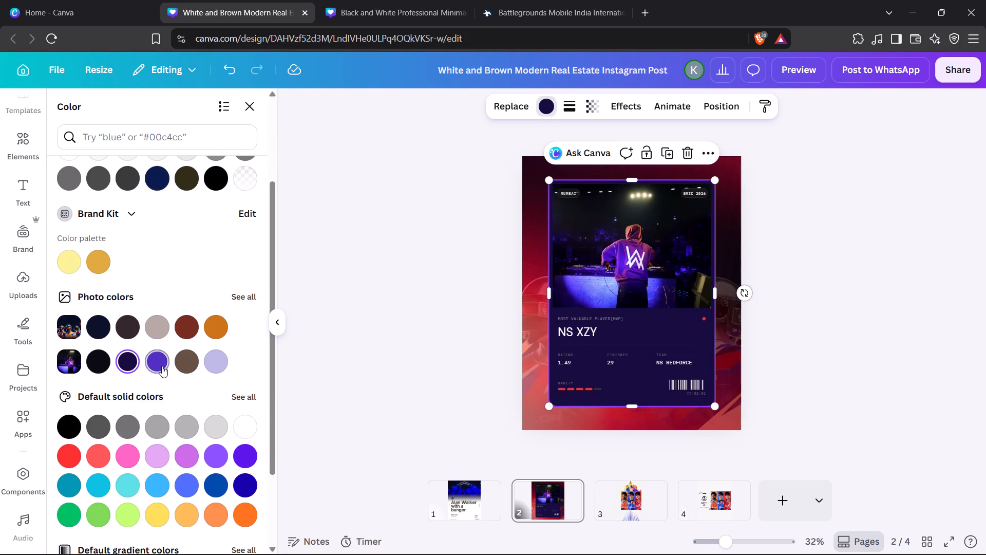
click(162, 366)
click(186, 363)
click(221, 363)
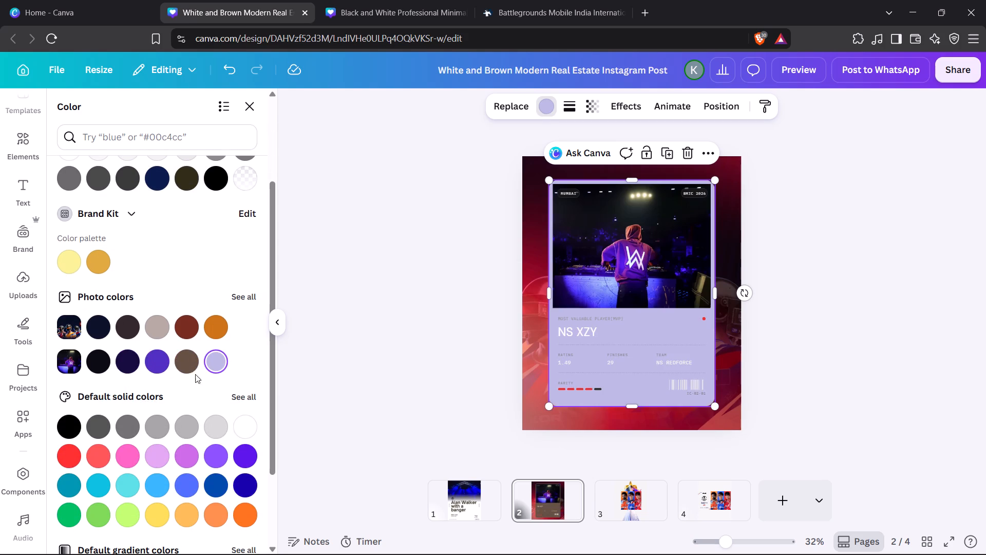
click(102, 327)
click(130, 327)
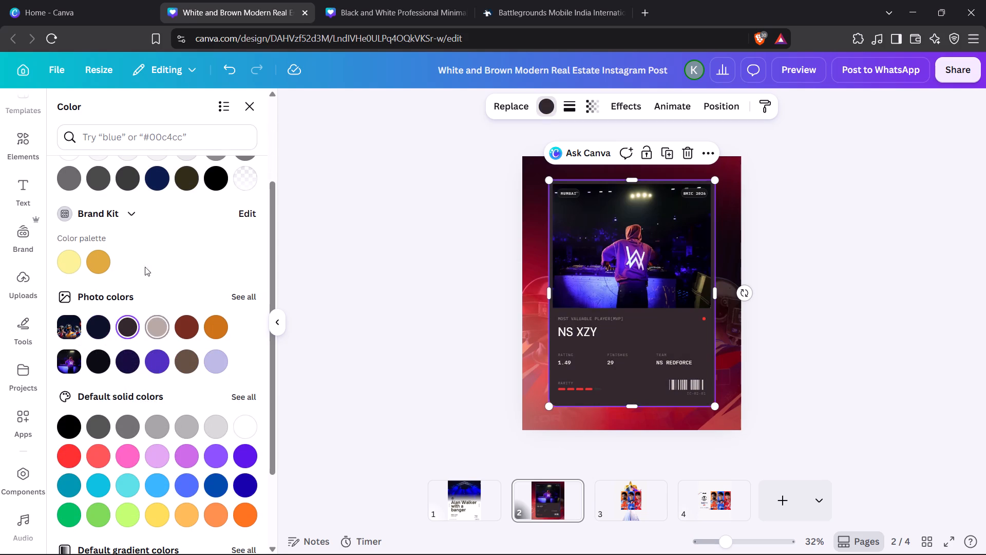
Set the card frame's background fill to black (#000000).
click(210, 183)
click(796, 282)
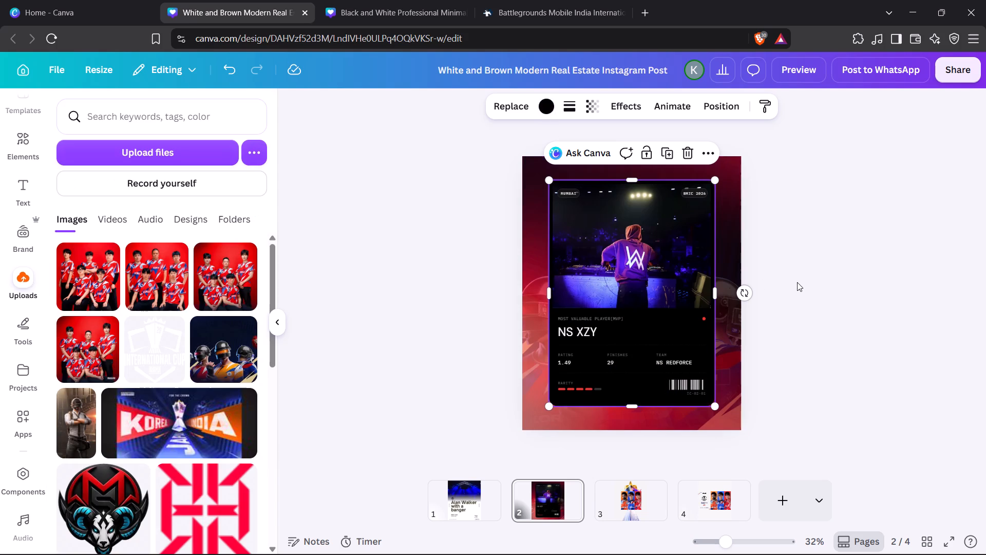
click(797, 283)
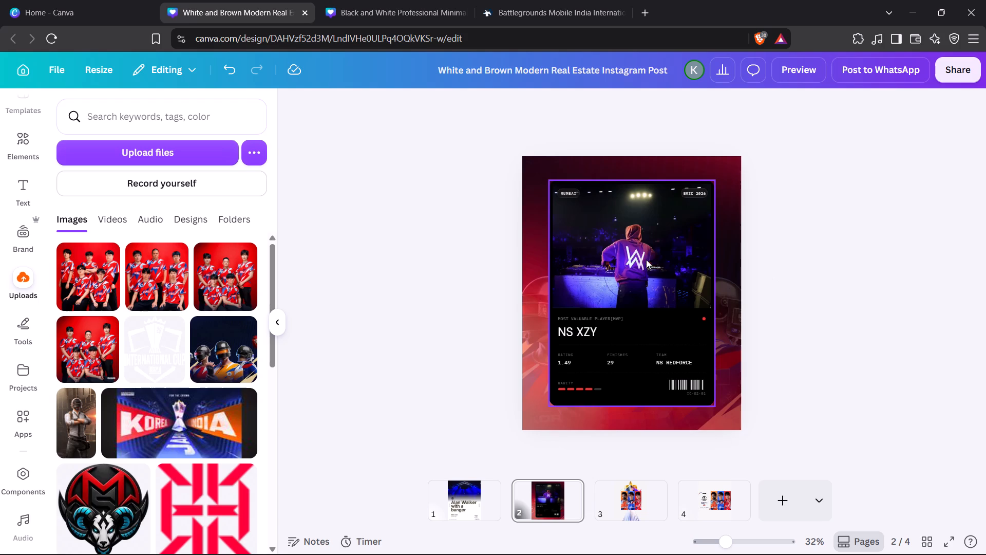
click(808, 205)
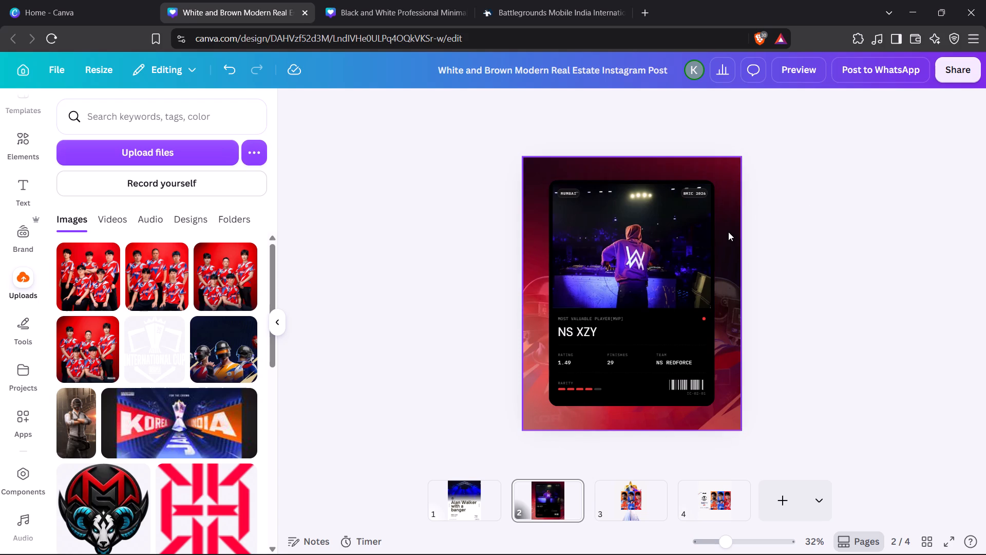
Add the uploaded white International Cup logo to the card page and shrink it to a small badge over the RATING stat.
scroll(170, 389, down, 1)
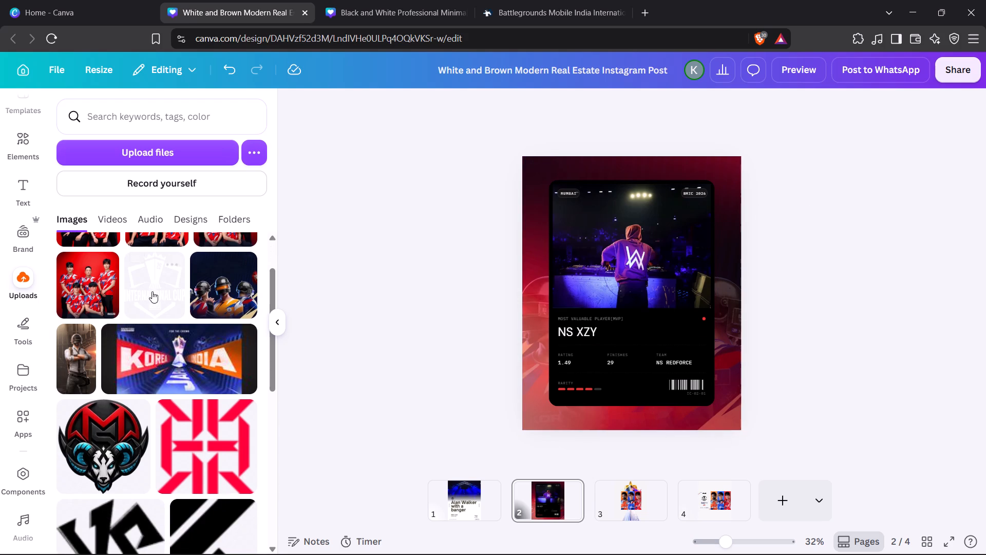
click(155, 293)
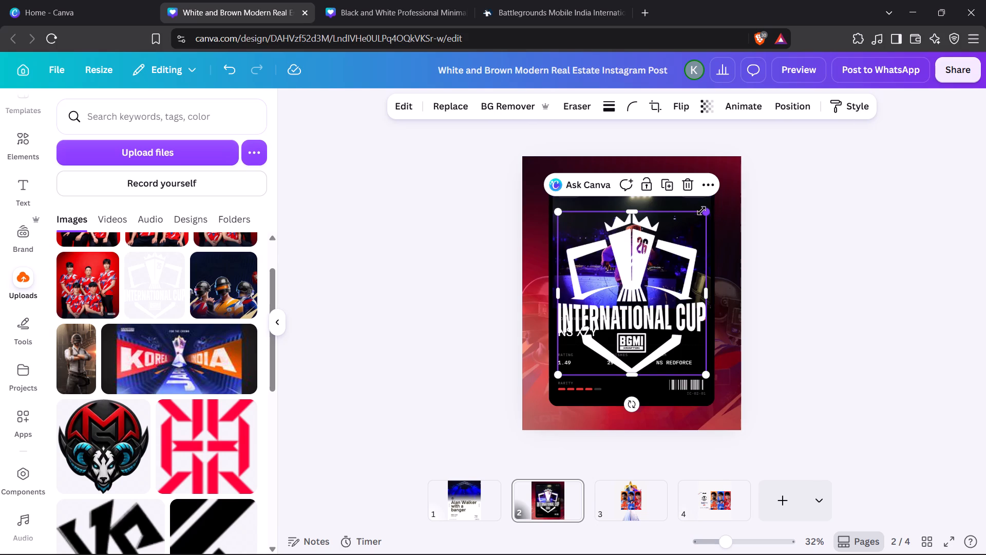
drag(710, 212, 601, 354)
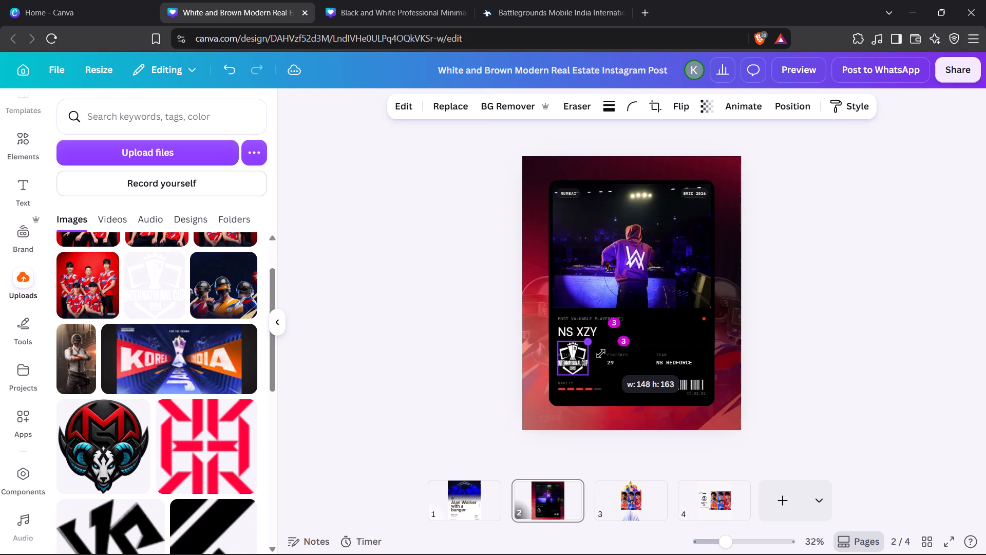
drag(601, 354, 594, 359)
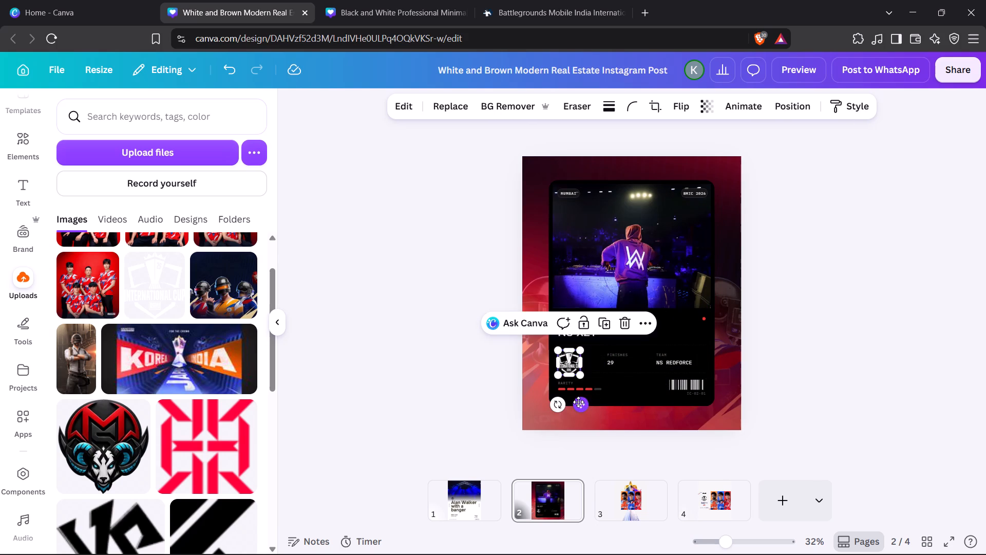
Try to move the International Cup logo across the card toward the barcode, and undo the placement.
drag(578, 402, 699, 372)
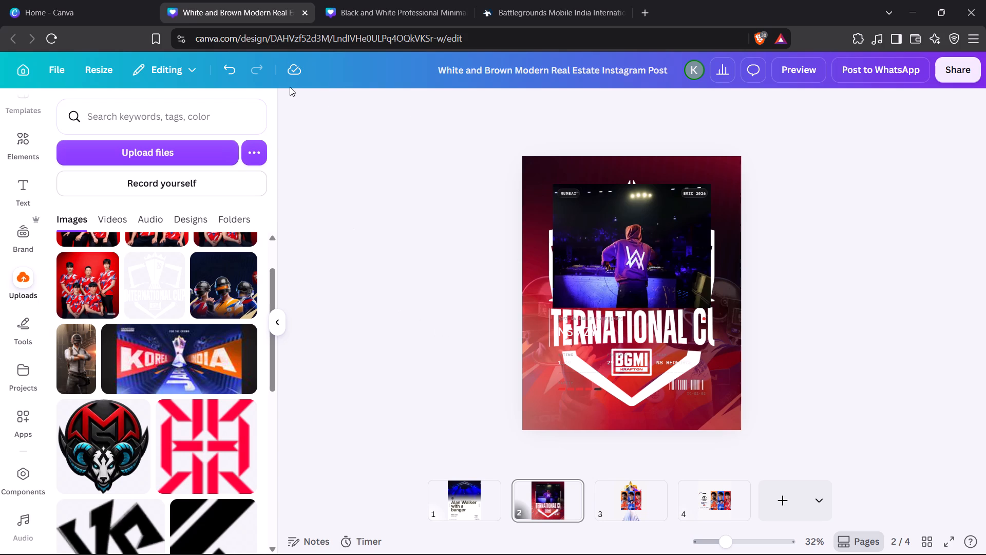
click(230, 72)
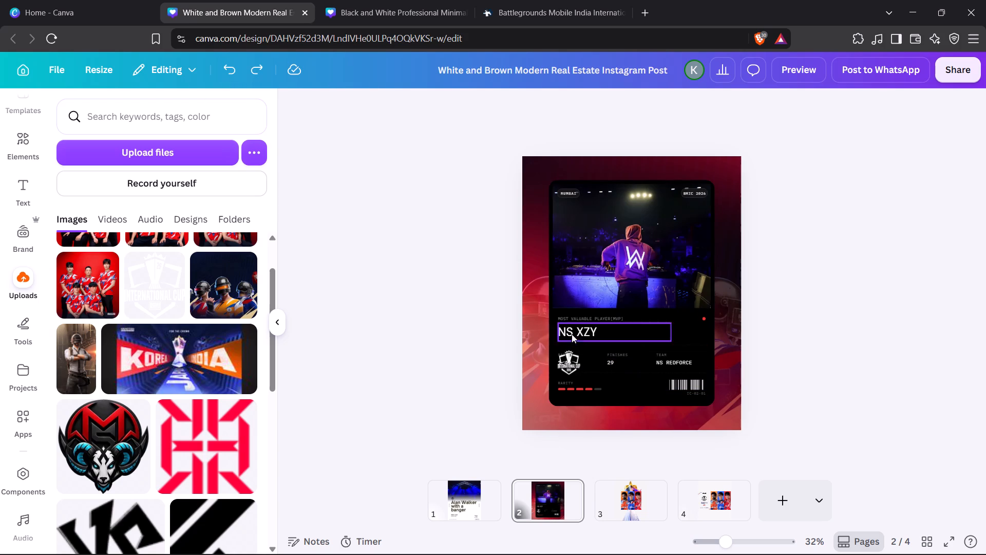
Move the International Cup logo up from the RATING stat until it is level with the NS XZY name.
click(567, 371)
key(Up)
key(Up)
key(Up)
key(Up)
key(Up)
key(Up)
key(Up)
key(Up)
key(Up)
key(Up)
key(Up)
key(Up)
key(Up)
key(Up)
key(Up)
key(Up)
key(Up)
key(Up)
key(Up)
key(Up)
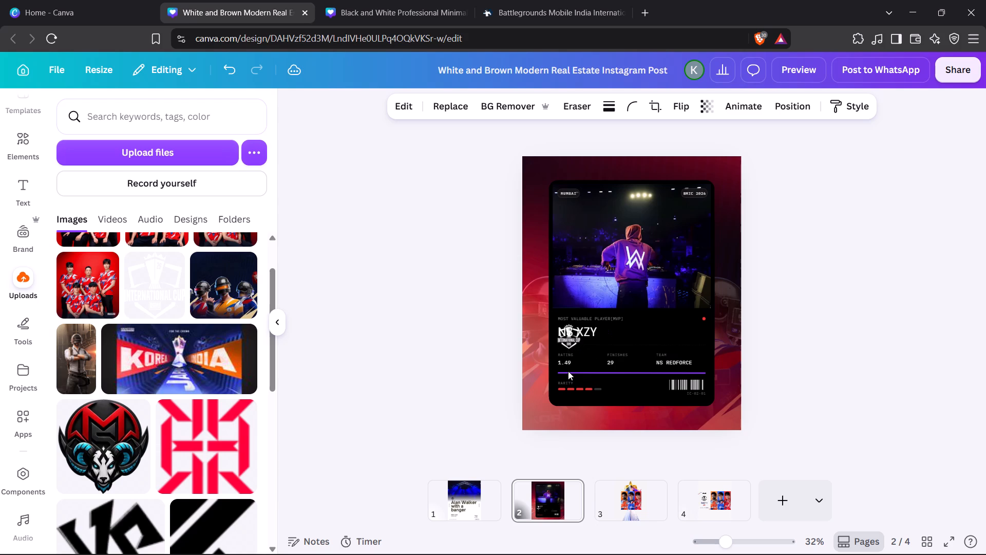
key(Up)
key(Up)
key(Up)
key(Up)
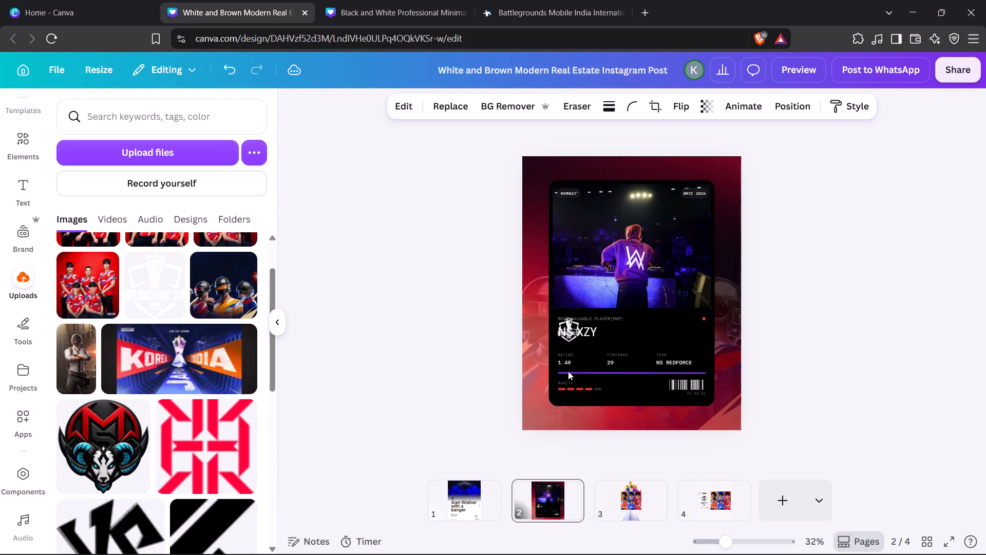
key(Up)
key(Up)
key(Down)
Shift the International Cup logo across to the card's right edge and lower it slightly, opposite the NS XZY name and above the TEAM stat.
key(Right)
key(Right)
key(Right)
key(Right)
key(Right)
key(Right)
key(Right)
key(Right)
key(Right)
key(Right)
key(Right)
key(Right)
key(Right)
key(Right)
key(Right)
key(Right)
key(Right)
key(Right)
key(Right)
key(Right)
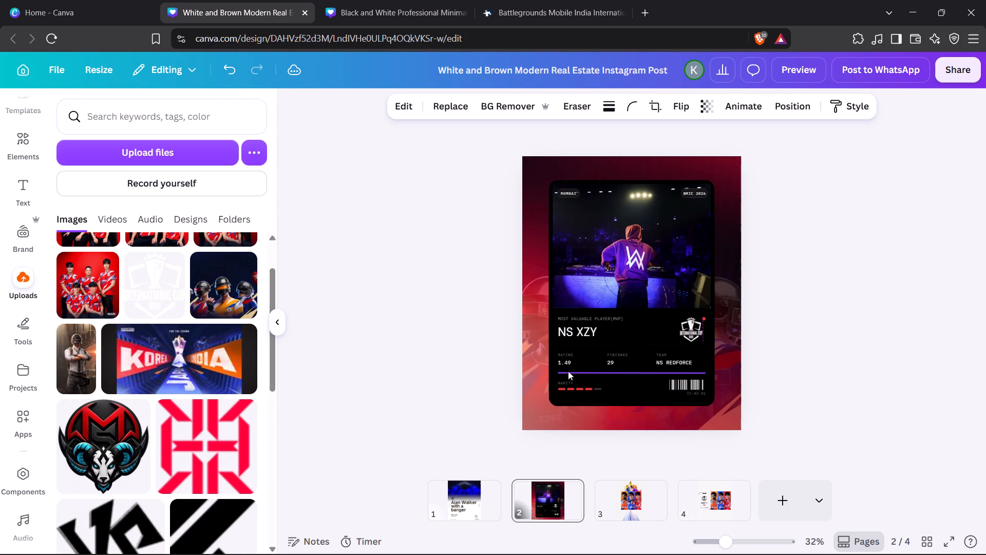
key(Right)
key(Right)
key(Right)
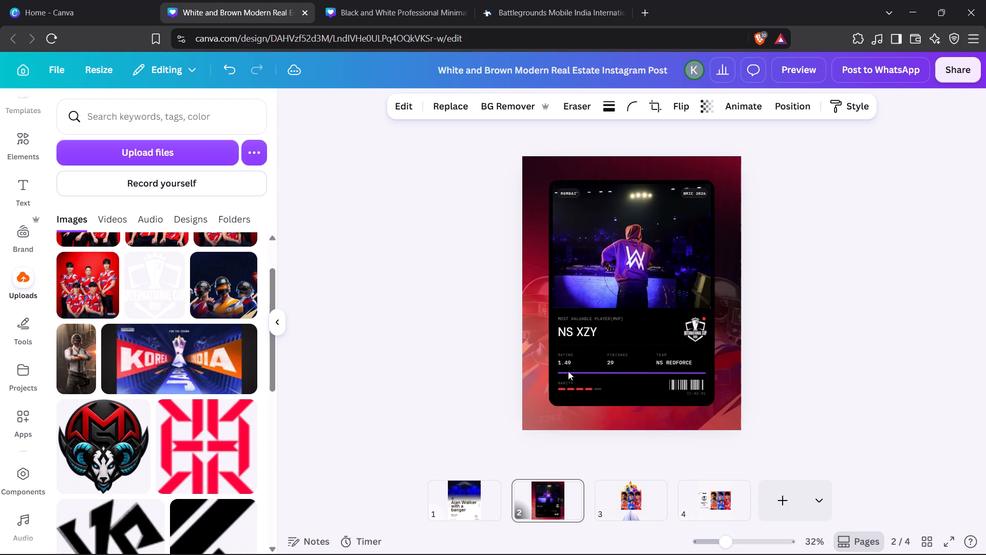
key(Down)
key(Down)
key(Down)
key(Down)
key(Down)
key(Down)
key(Down)
key(Down)
key(Down)
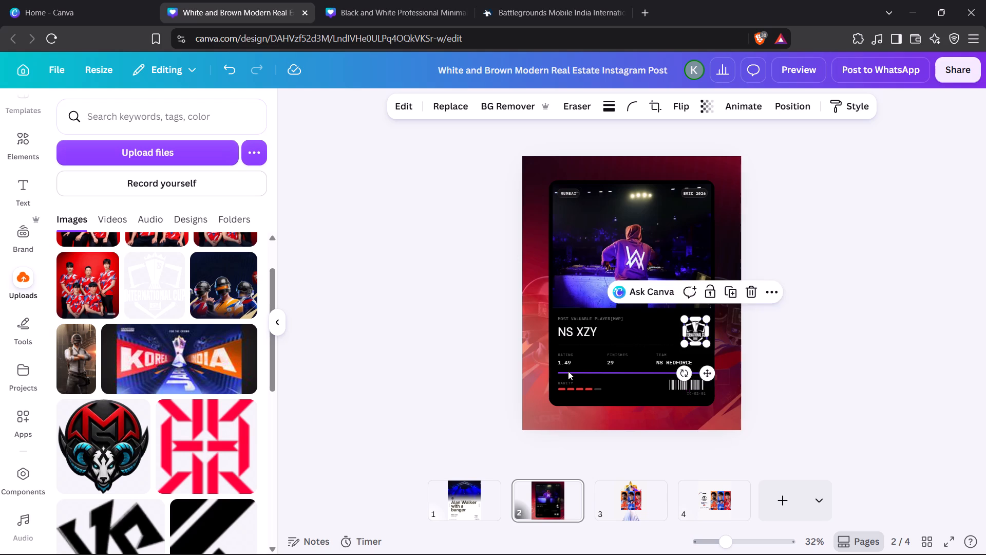
key(Down)
key(Down)
key(Down)
key(Down)
key(Down)
key(Down)
key(Down)
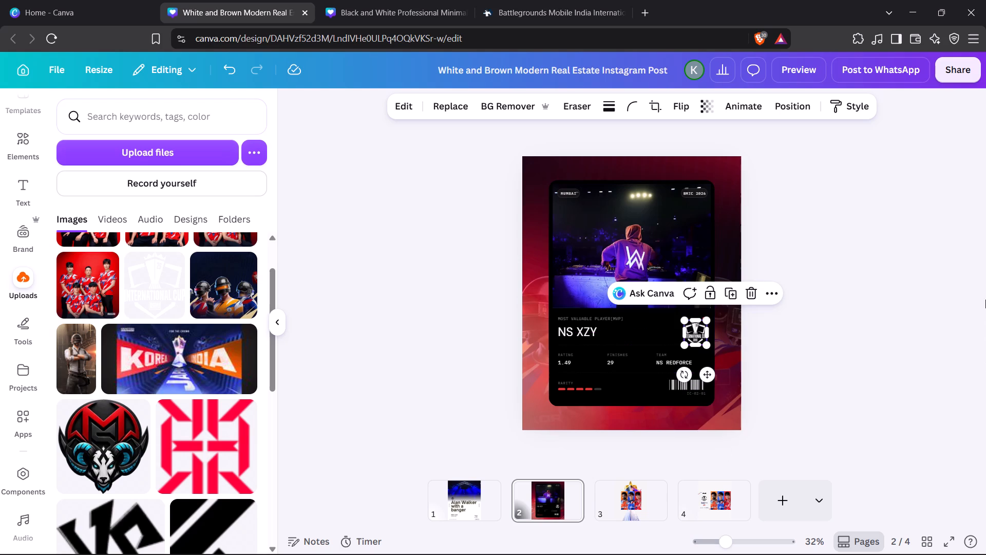
click(822, 226)
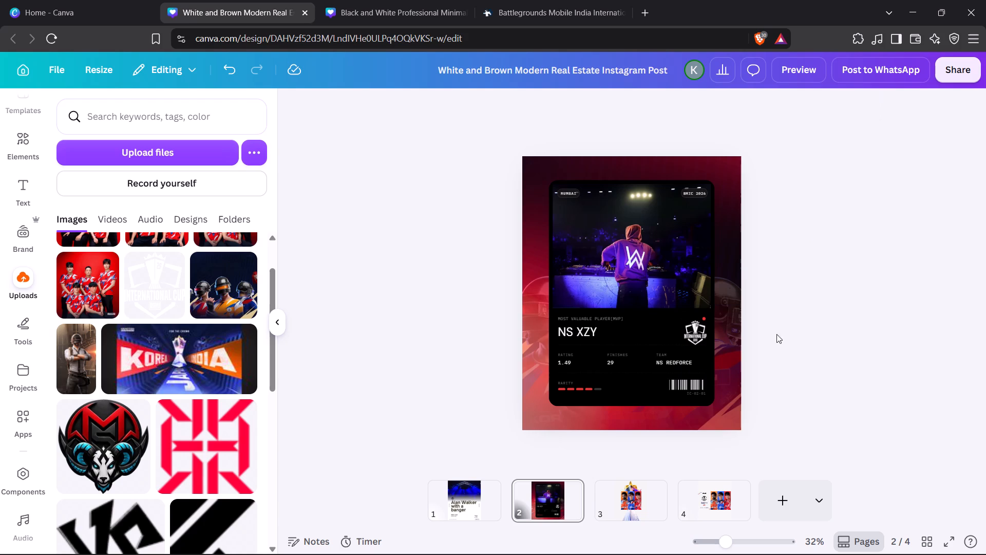
Make the TEAM, FINISHES and RATING labels and the MOST VALUABLE PLAYER[MVP] line bold.
click(664, 356)
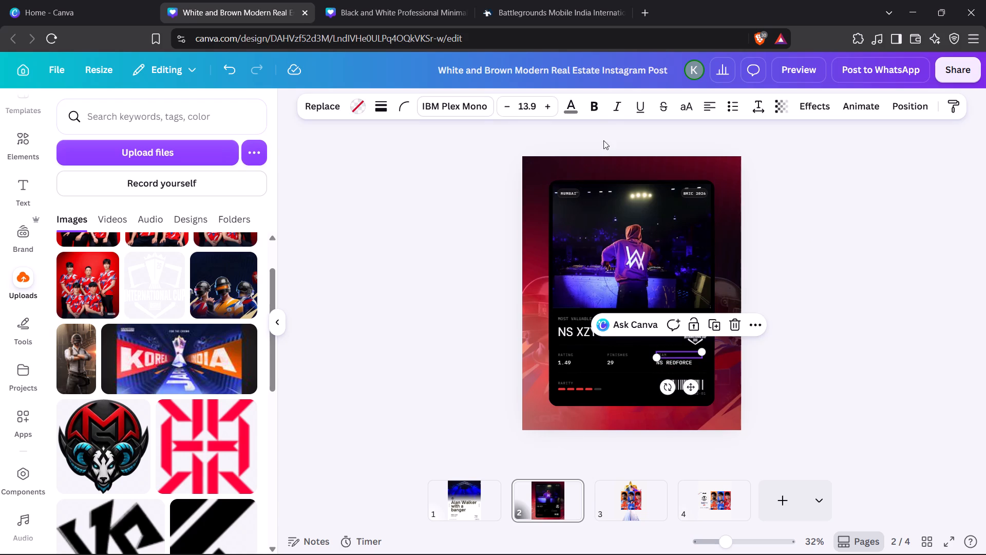
click(597, 112)
click(610, 356)
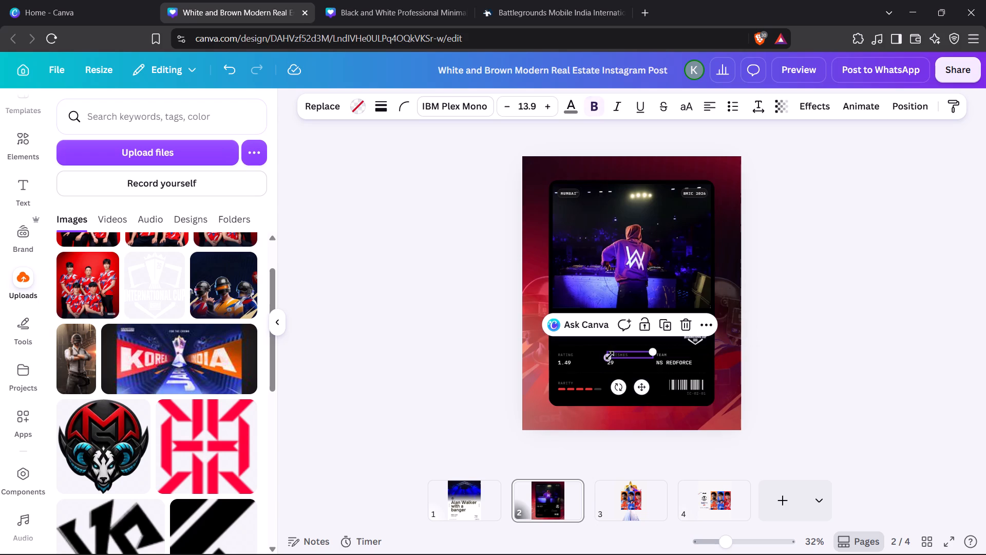
click(597, 111)
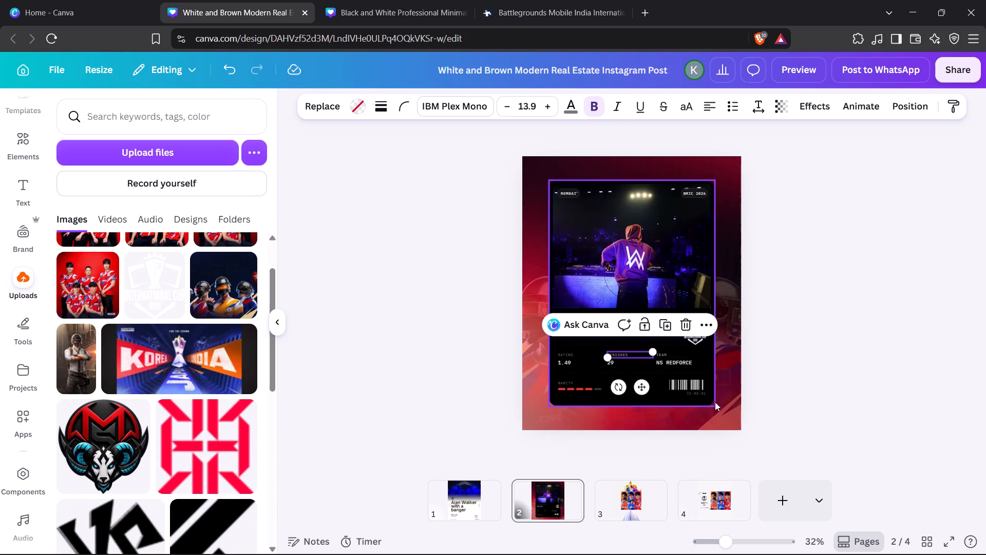
click(806, 355)
click(573, 356)
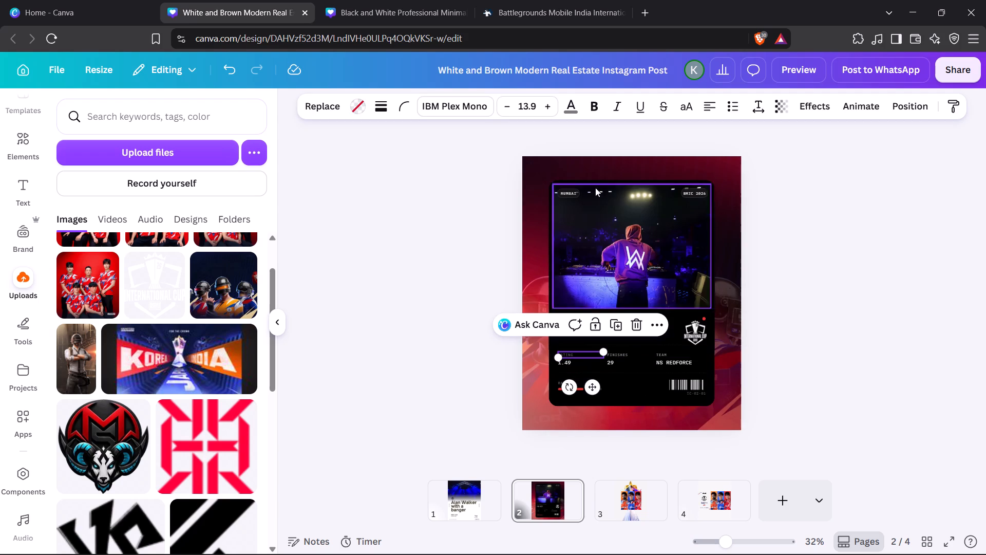
click(599, 109)
double_click(789, 301)
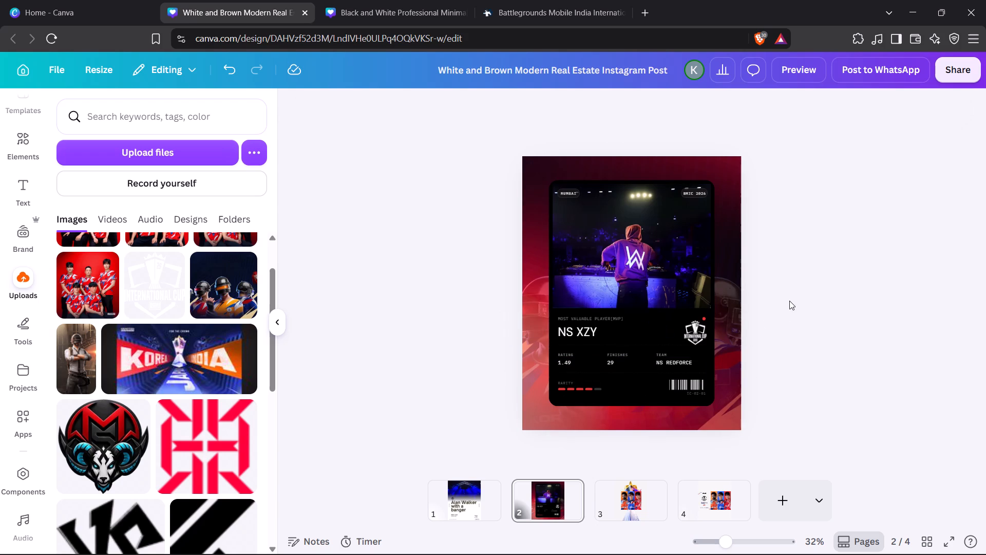
click(595, 320)
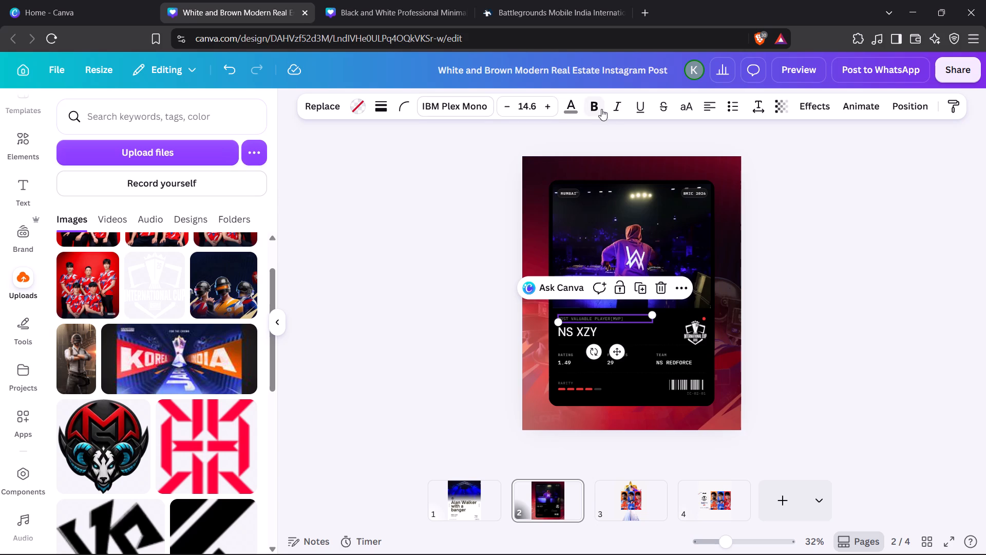
click(600, 107)
double_click(846, 329)
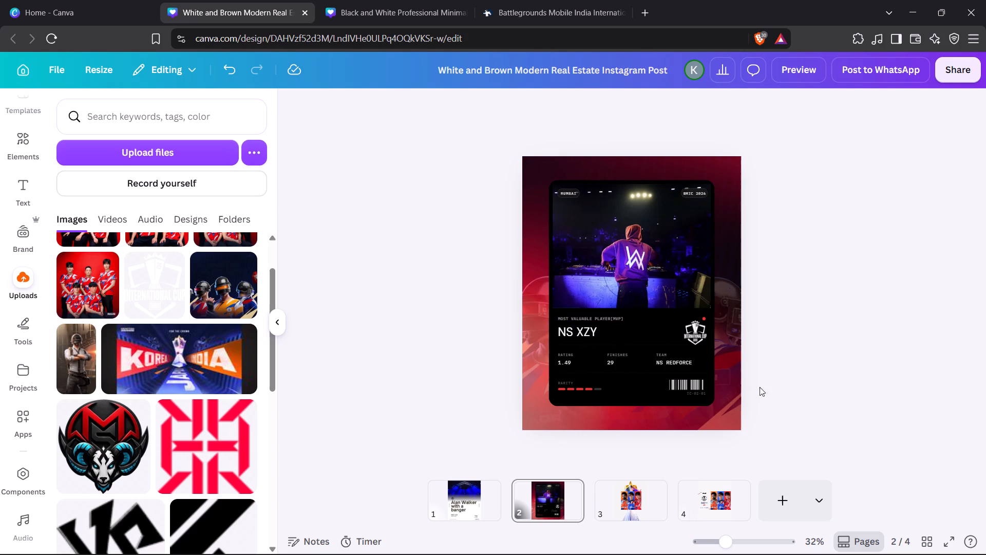
Make the small number line beneath the card's barcode bold.
click(697, 395)
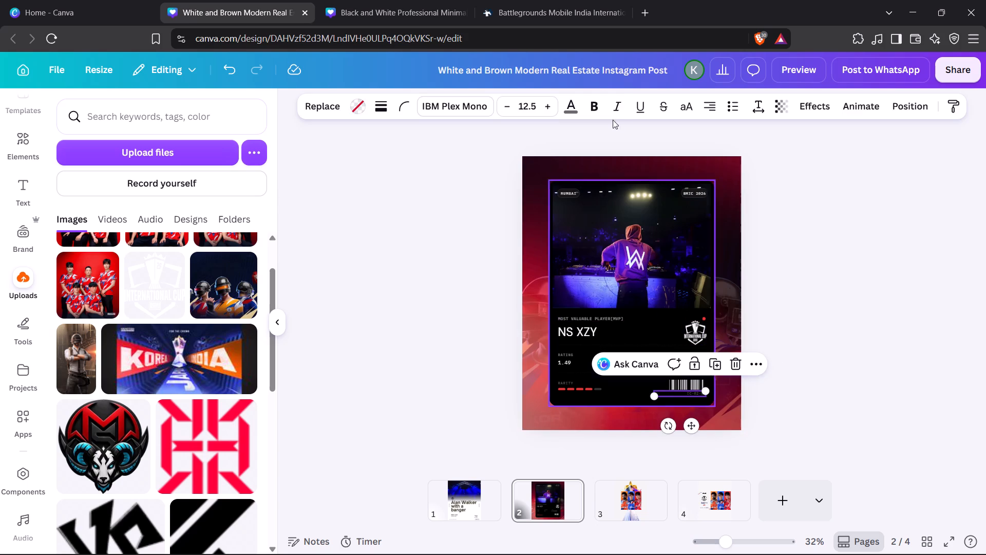
click(590, 107)
click(912, 271)
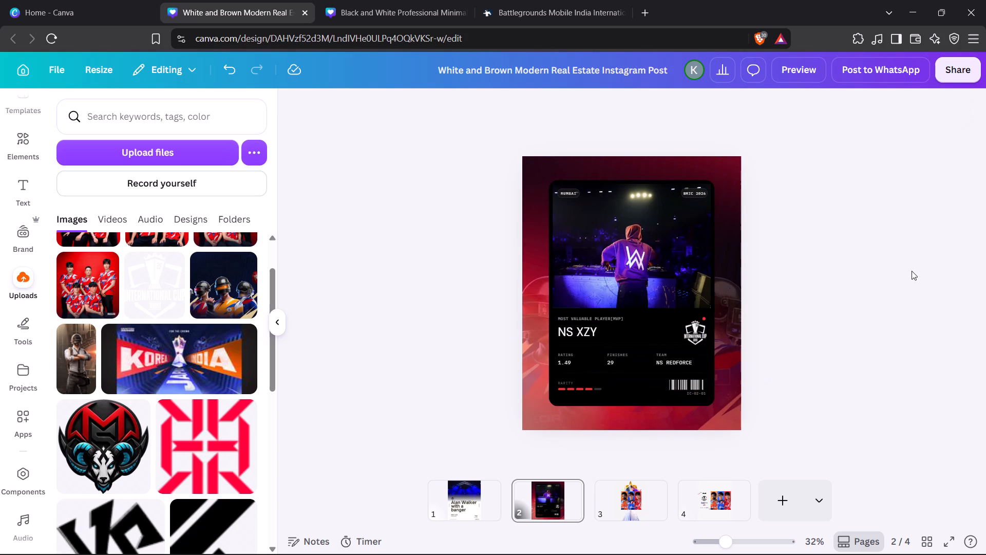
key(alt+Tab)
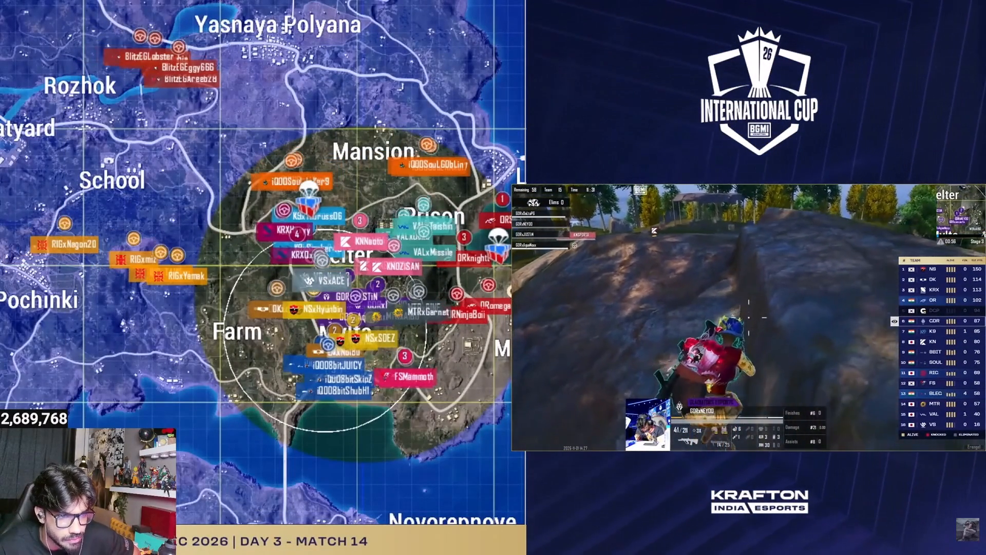
Switch back to the Canva design and nudge the NS XZY name slightly right, leaving a small gap before it on the card.
key(alt+Tab)
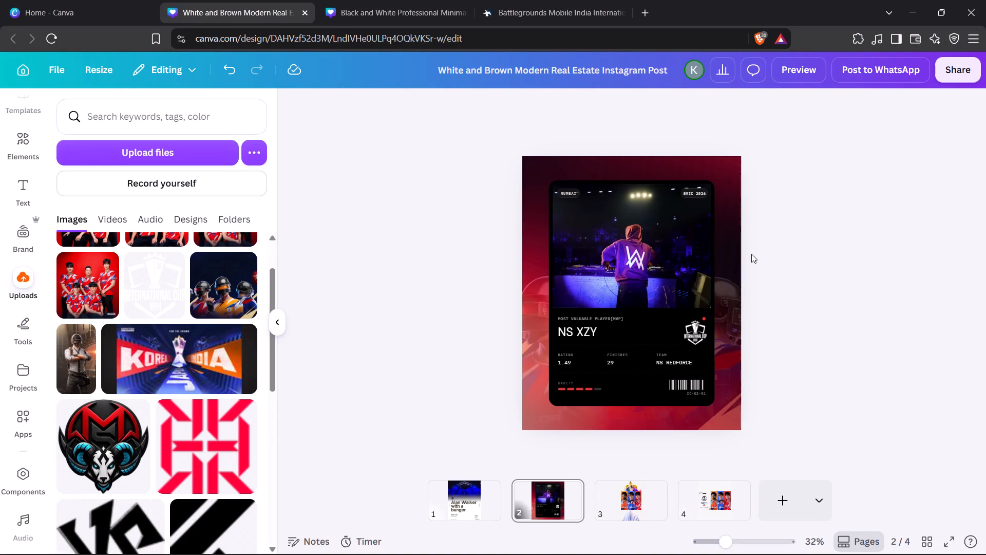
click(599, 329)
key(Right)
key(Right)
key(Right)
key(Right)
key(Right)
key(Right)
key(Right)
key(Right)
key(Right)
key(Right)
key(Right)
key(Right)
key(Right)
key(Right)
key(Right)
key(Right)
key(Right)
key(Right)
key(Right)
key(Right)
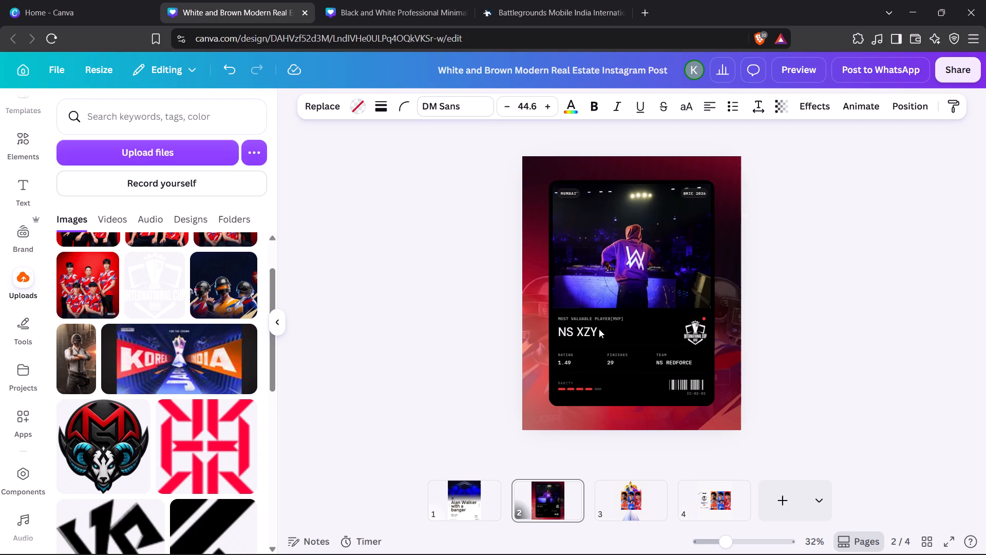
key(Right)
key(Right)
key(Right)
key(Right)
key(Right)
key(Right)
key(Right)
key(Right)
key(Right)
key(Right)
key(Right)
key(Right)
key(Right)
key(Right)
key(Right)
key(Right)
key(Right)
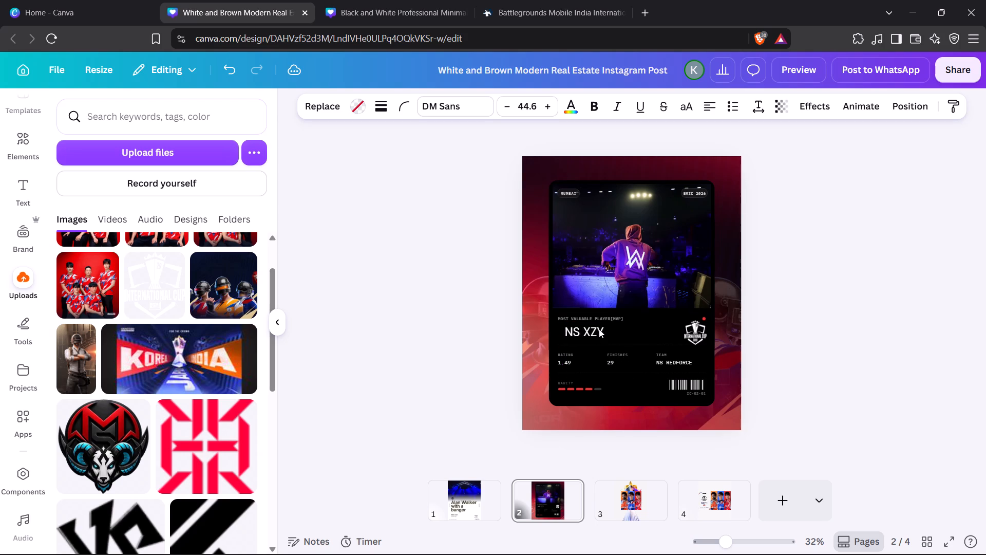
key(Right)
key(Right)
key(Right)
key(Right)
key(Right)
key(Right)
key(Right)
key(Right)
key(Right)
key(Right)
key(Right)
key(Right)
key(Right)
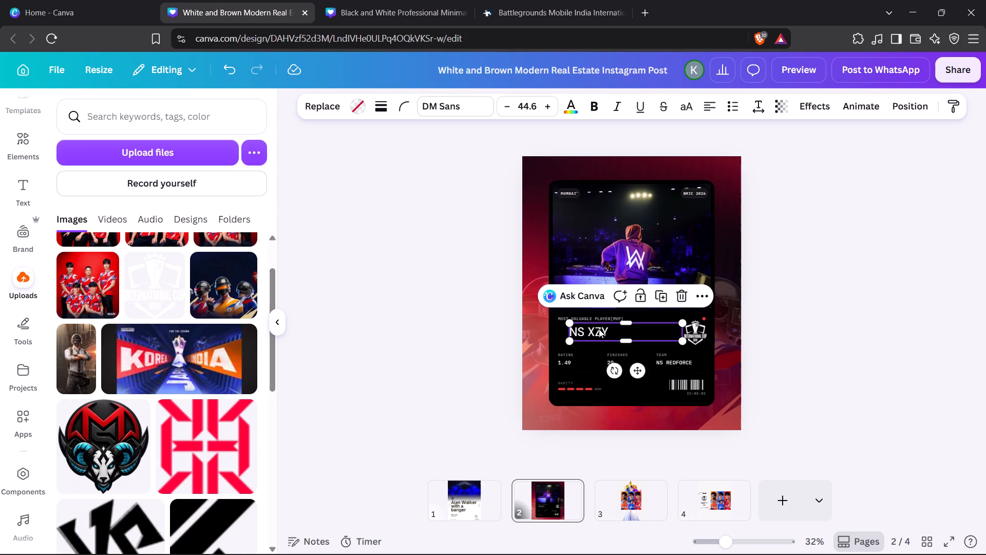
Look through the uploaded images for the Red Force team logo.
scroll(145, 358, down, 17)
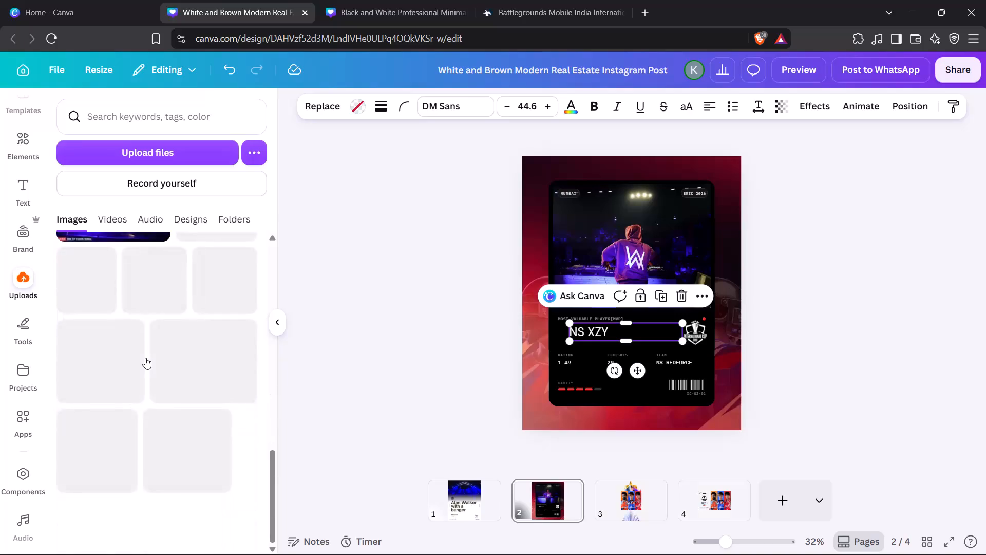
scroll(145, 358, down, 17)
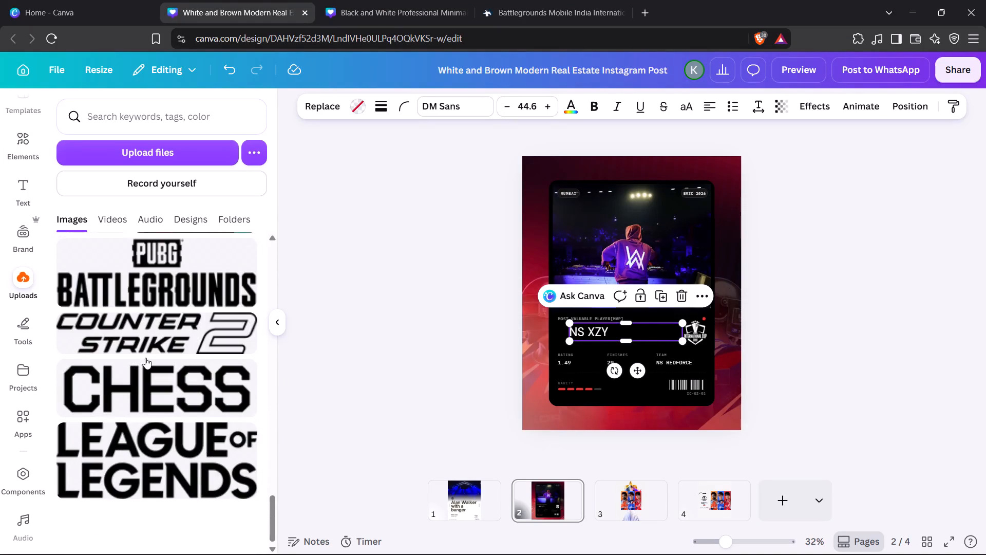
scroll(145, 358, down, 16)
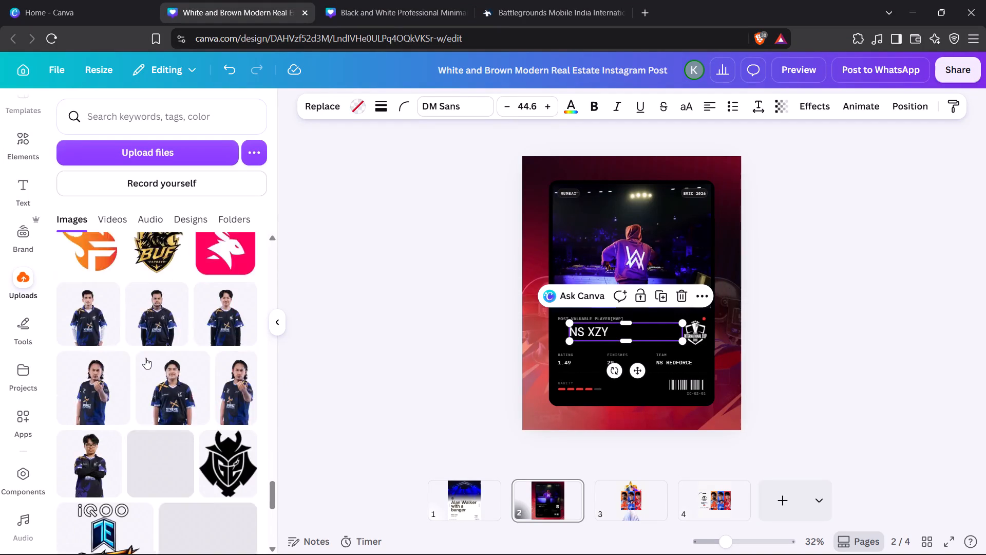
scroll(145, 358, down, 18)
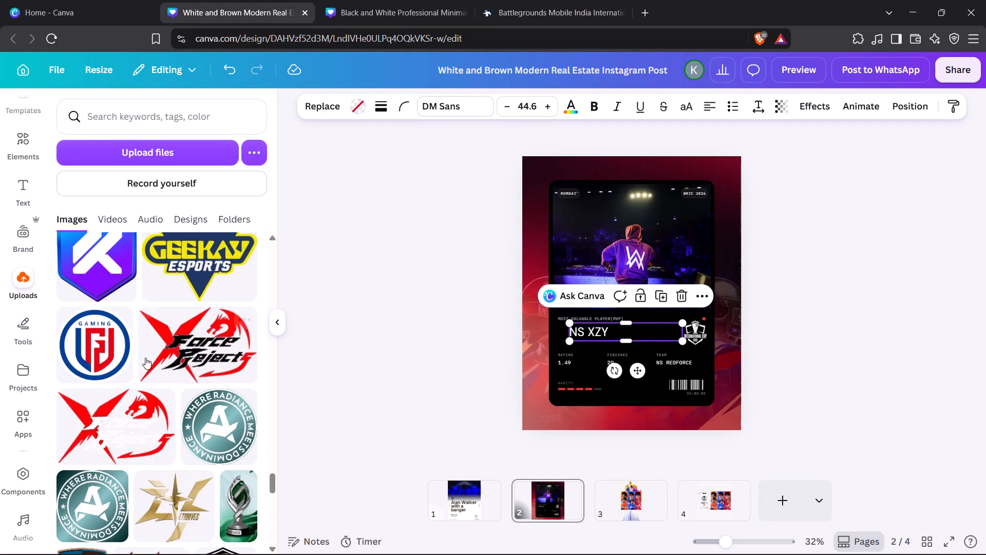
scroll(145, 358, down, 20)
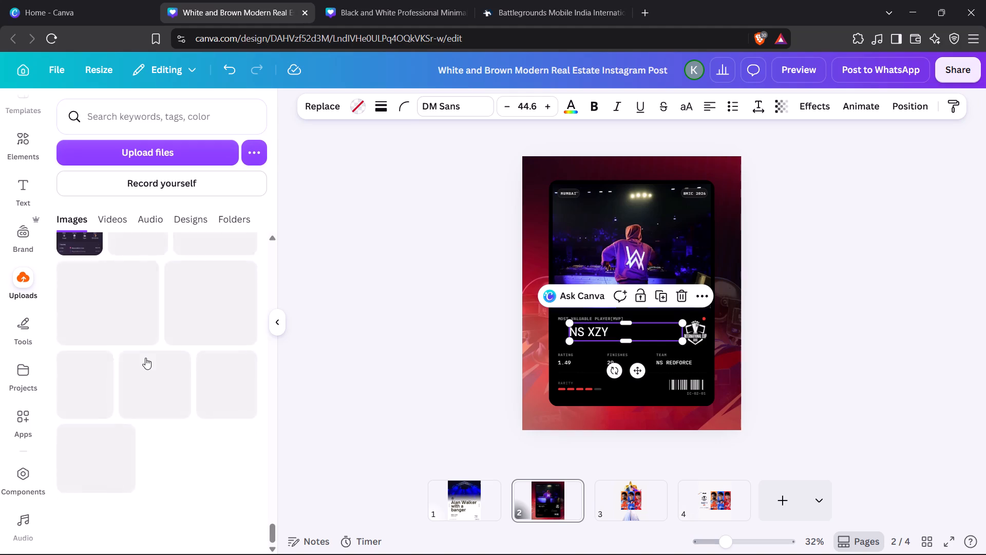
scroll(145, 358, down, 17)
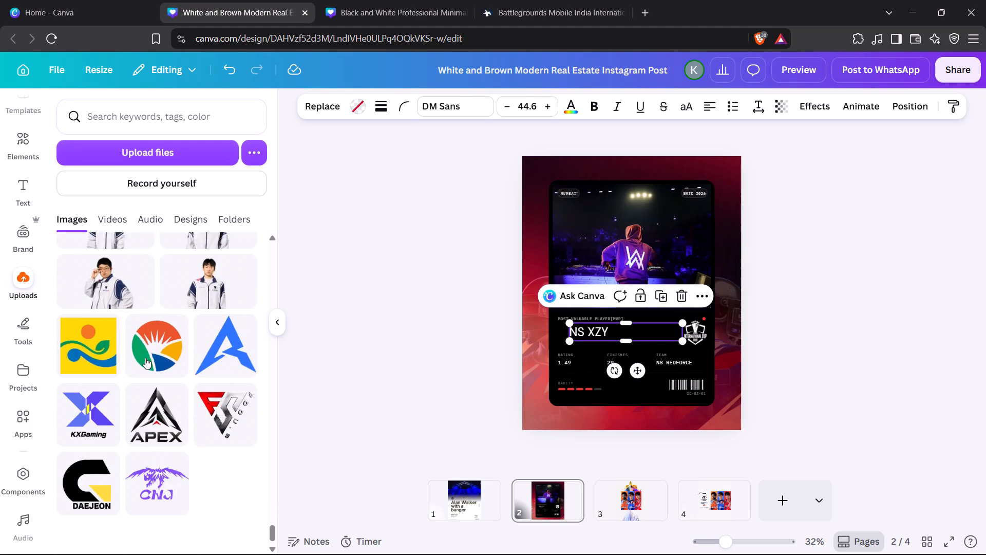
scroll(145, 358, down, 4)
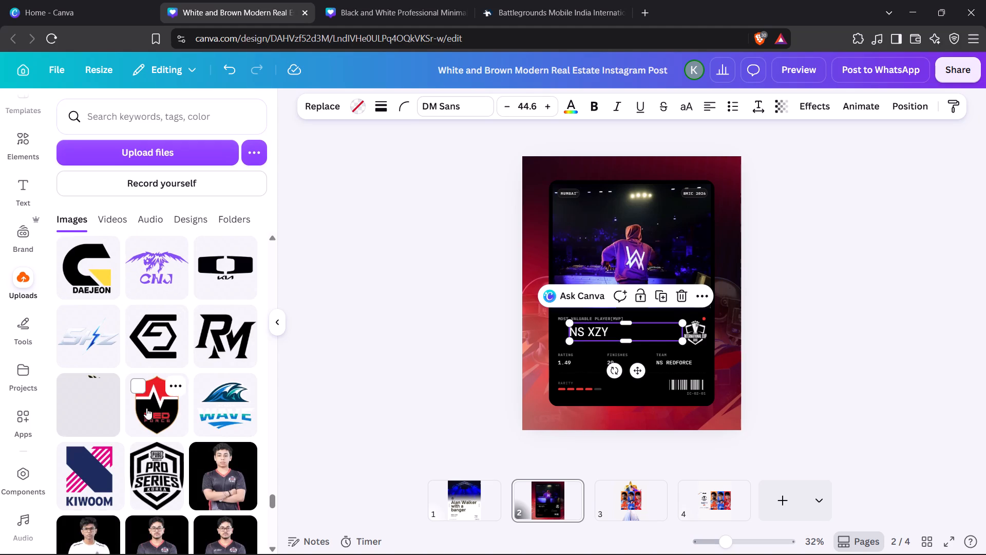
Add the uploaded Red Force shield logo to the card page and shrink it to a small badge near the NS XZY name.
click(147, 408)
drag(693, 234, 636, 298)
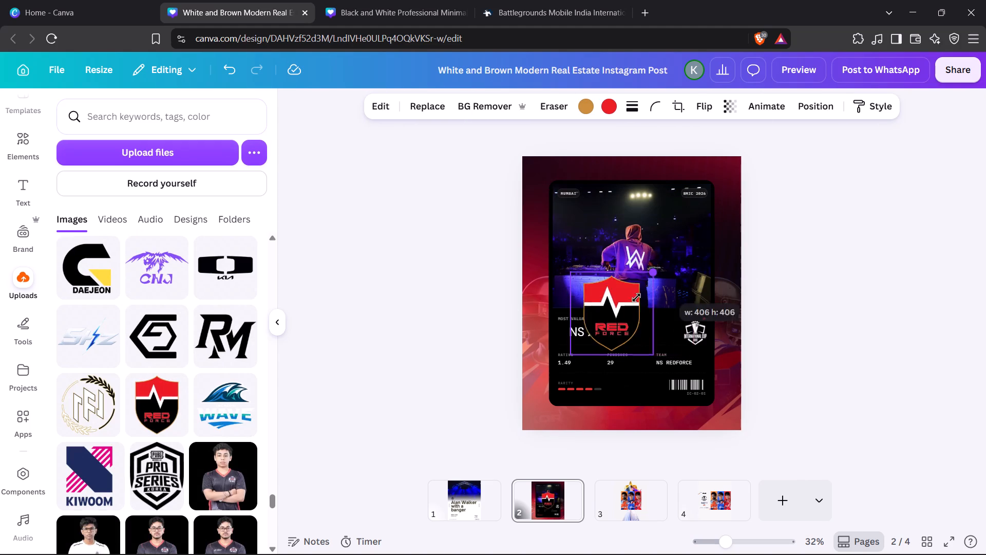
drag(636, 298, 592, 333)
Move the Red Force logo left and up until it sits at the start of the NS XZY line, above the RATING stat.
key(Left)
key(Left)
key(Left)
key(Left)
key(Left)
key(Left)
key(Left)
key(Left)
key(Left)
key(Left)
key(Left)
key(Left)
key(Left)
key(Left)
key(Left)
key(Left)
key(Left)
key(Left)
key(Left)
key(Left)
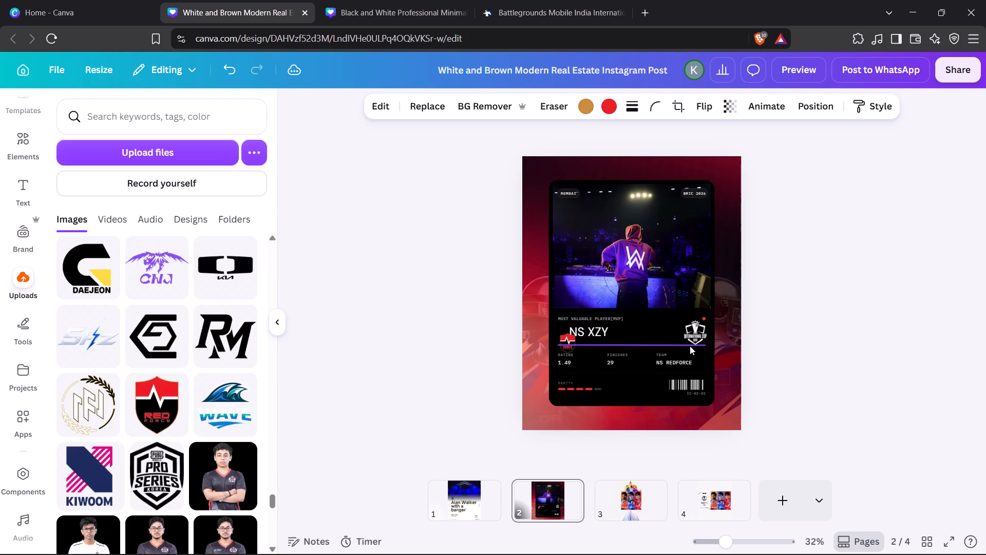
key(Up)
key(Up)
key(Up)
key(Up)
key(Up)
key(Up)
key(Up)
key(Up)
key(Up)
key(Up)
key(Up)
key(Up)
key(Up)
key(Up)
key(Up)
key(Up)
key(Up)
key(Up)
key(Up)
key(Up)
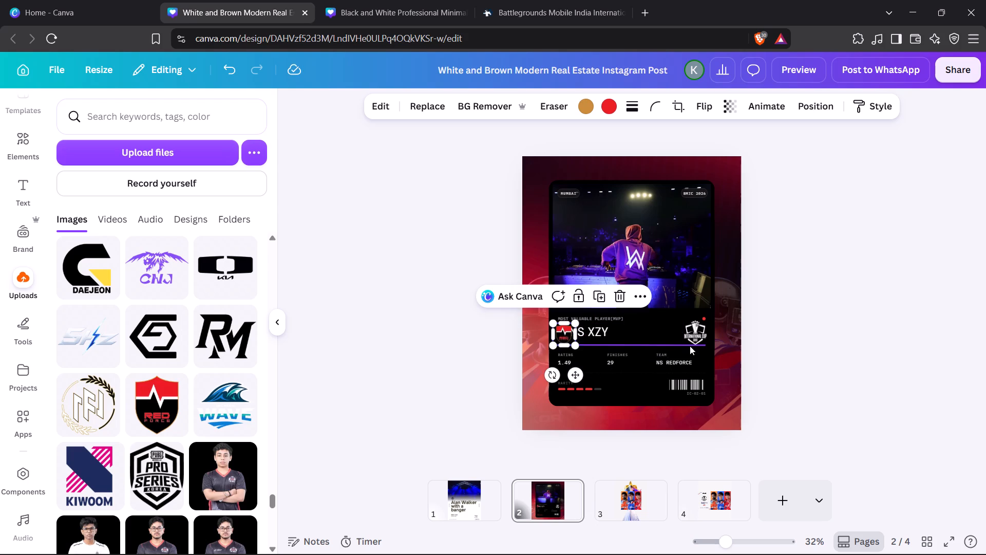
key(Up)
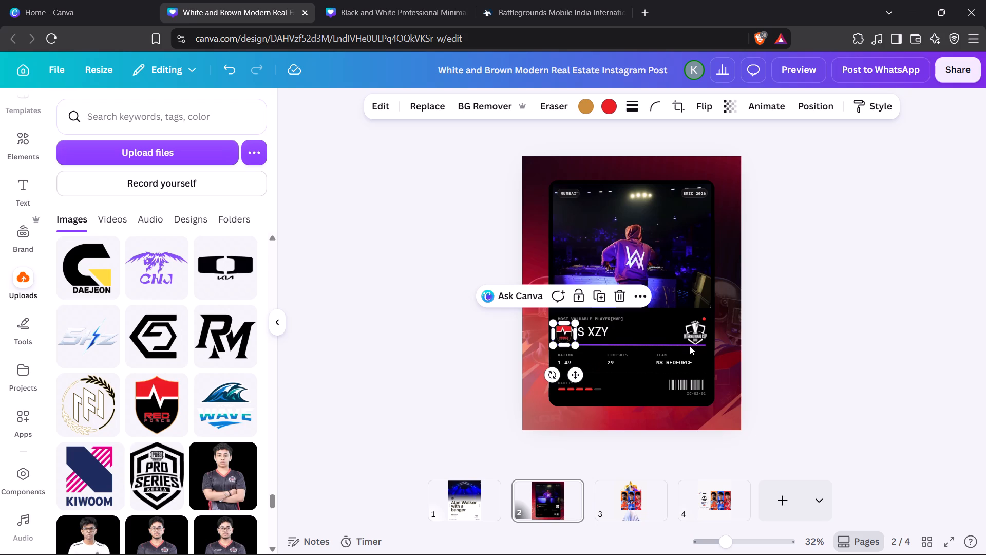
Shift the NS XZY name slightly to the right so it clears the Red Force logo.
click(592, 326)
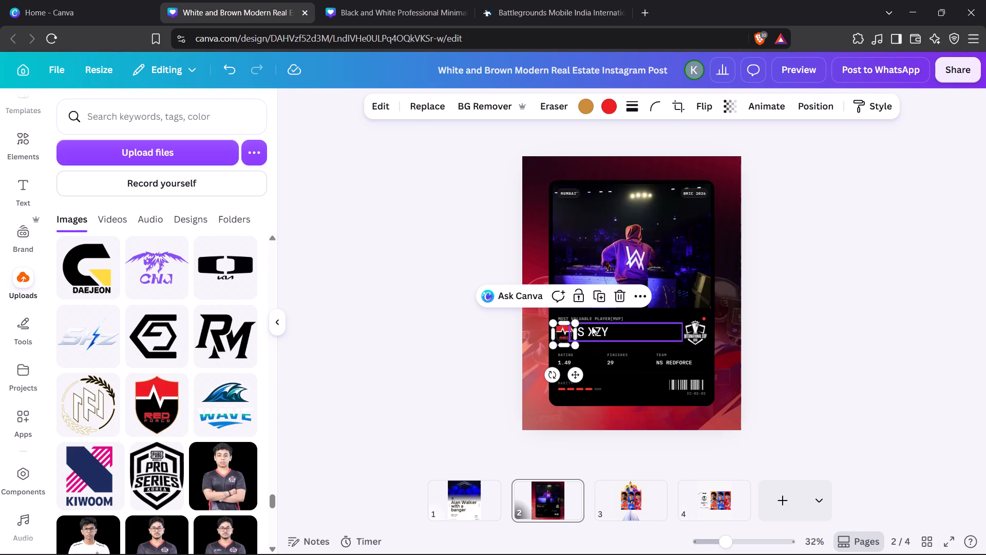
key(Right)
key(Right)
key(Right)
key(Right)
key(Right)
key(Right)
key(Right)
key(Right)
key(Right)
key(Right)
key(Right)
key(Right)
key(Right)
key(Right)
key(Right)
key(Right)
key(Right)
key(Right)
key(Right)
key(Right)
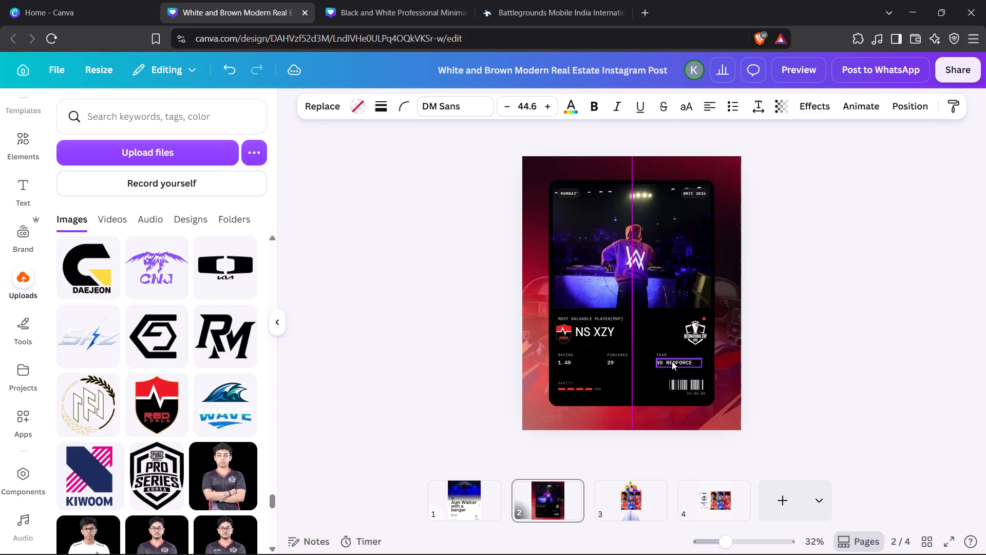
key(Left)
key(Left)
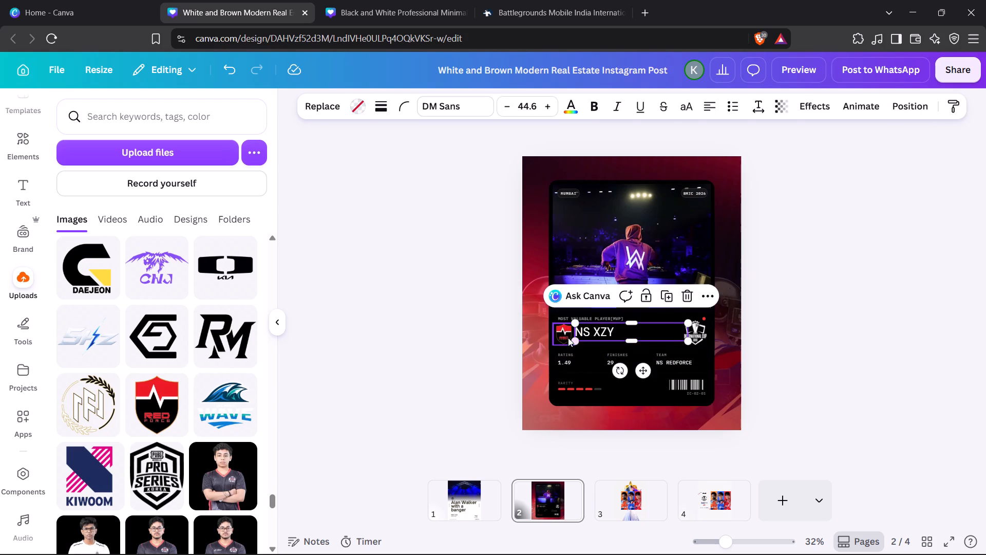
Scale the Red Force logo down slightly so its left edge lines up more closely with the card's text margin.
click(568, 338)
drag(553, 347, 558, 343)
drag(764, 312, 771, 311)
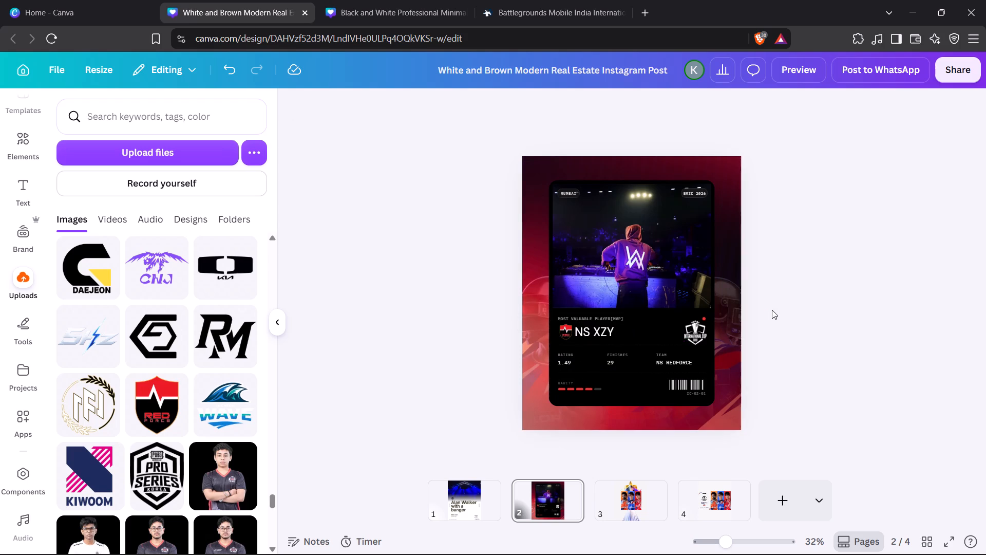
Fine-tune the Red Force logo's position so it is vertically level with the NS XZY name and slightly farther left.
click(571, 332)
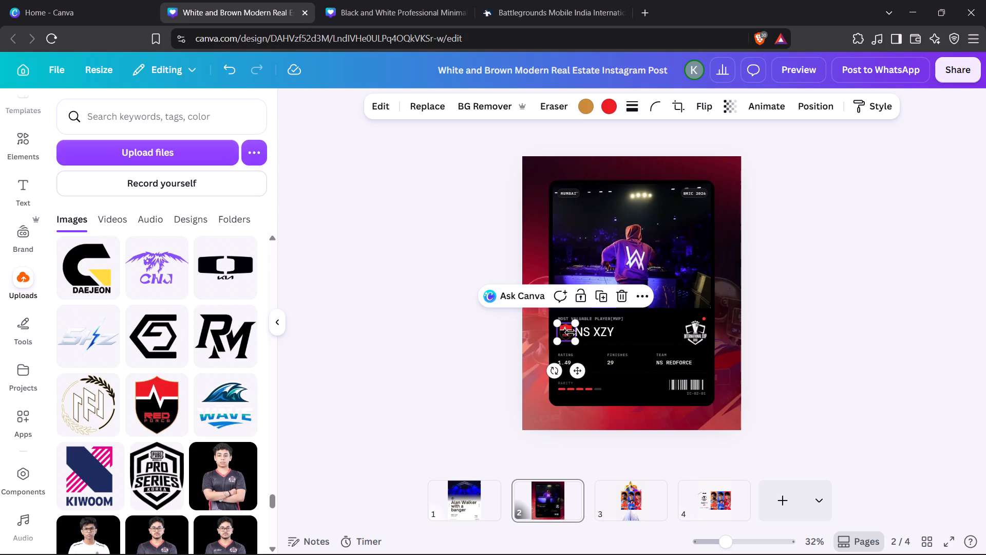
key(Down)
key(Down)
key(Down)
key(Down)
key(Down)
key(Down)
key(Down)
key(Down)
key(Down)
key(Down)
key(Down)
key(Down)
key(Down)
key(Up)
key(Up)
key(Up)
key(Up)
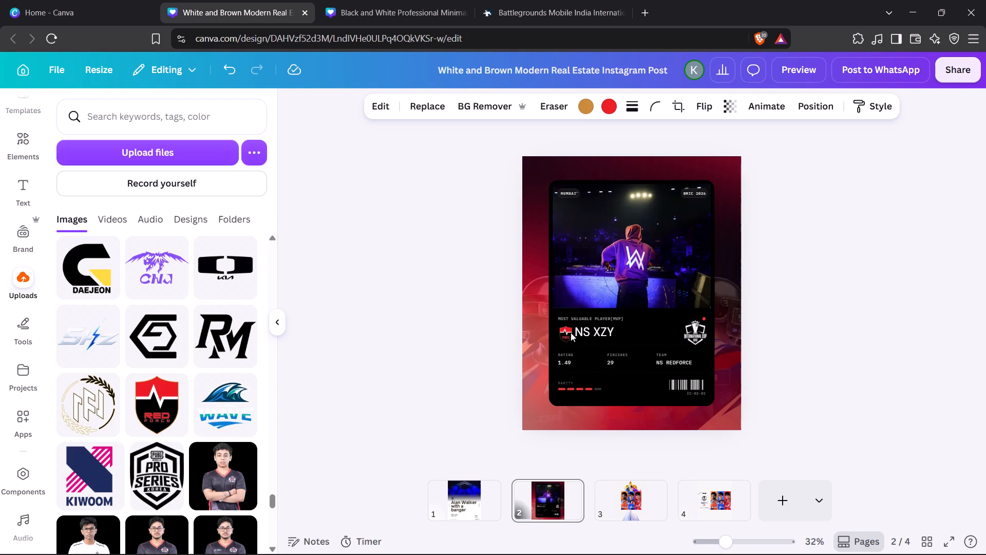
key(Up)
key(Up)
key(Up)
key(Up)
key(Up)
key(Up)
key(Left)
key(Left)
key(Left)
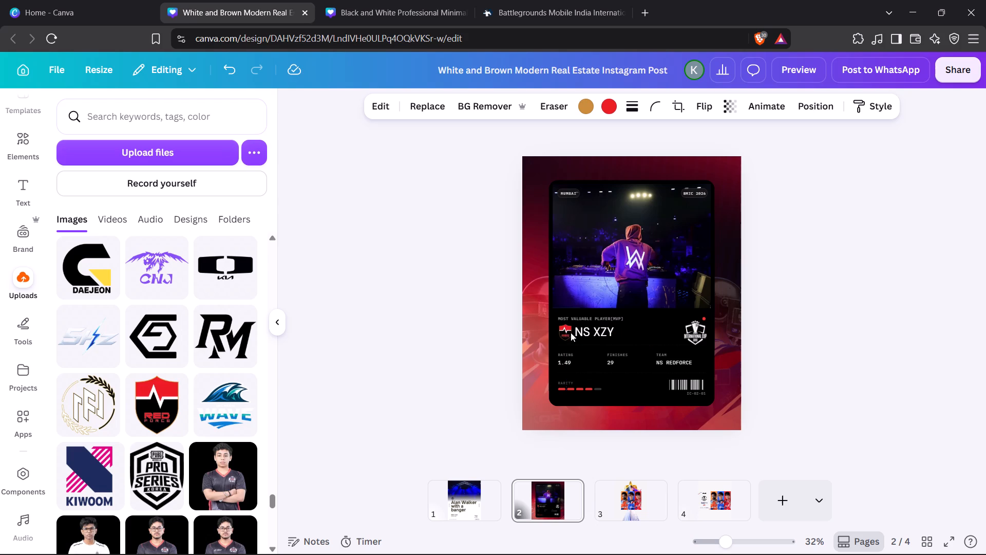
click(829, 316)
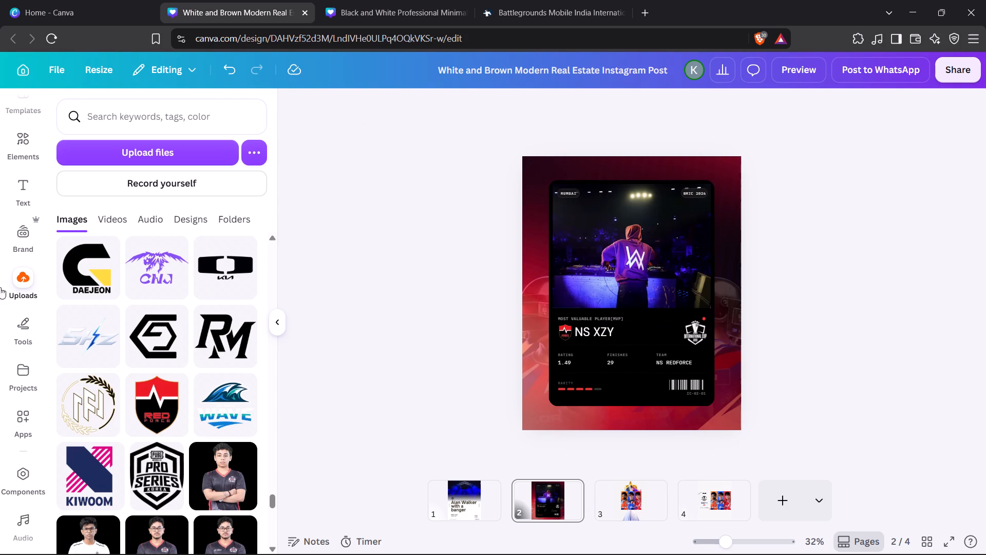
Close the Battlegrounds Mobile India International browser tab and switch to another window.
click(623, 14)
key(alt+Tab)
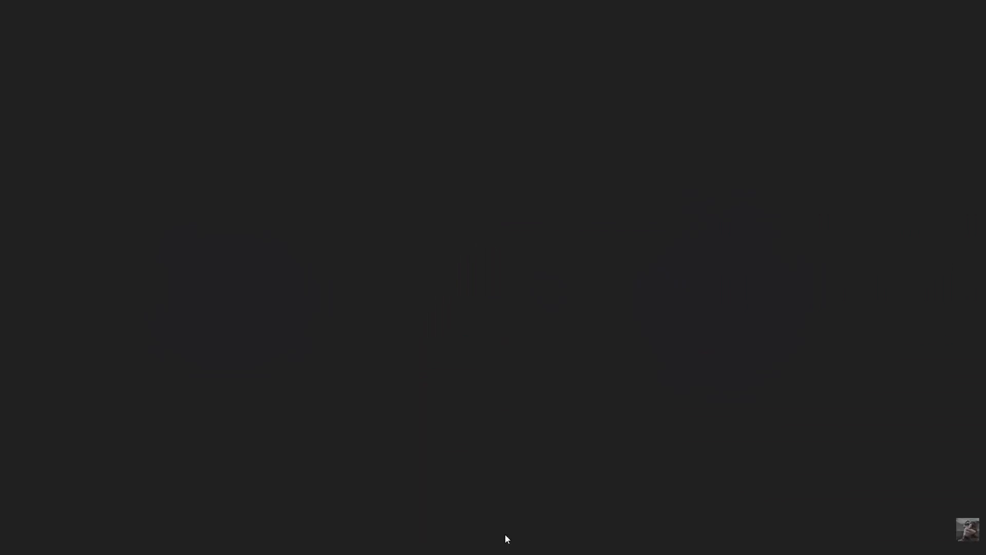
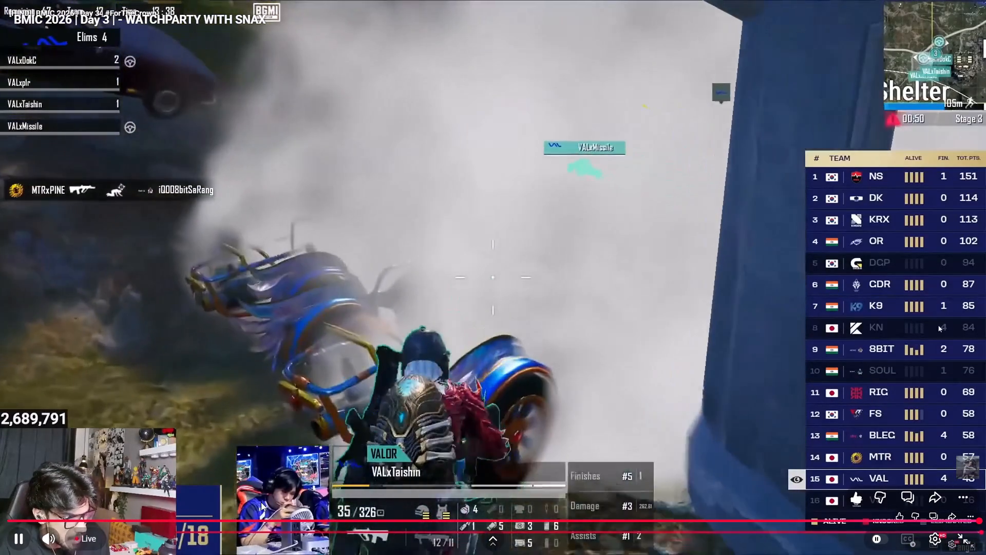
Find the Day 3 Match 13 MVP graphic of NSXXZY1 in the Snax watch party stream and pause on it.
click(237, 515)
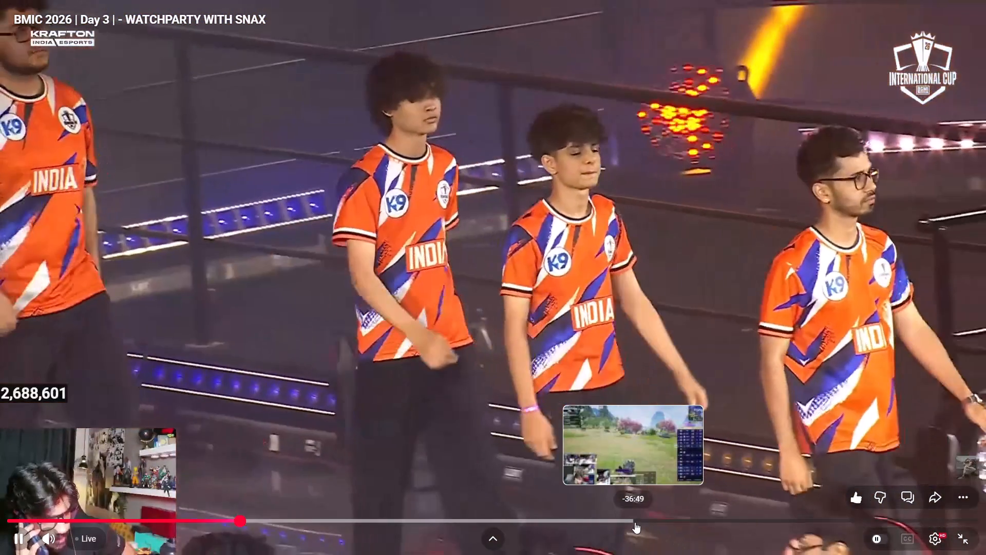
click(739, 517)
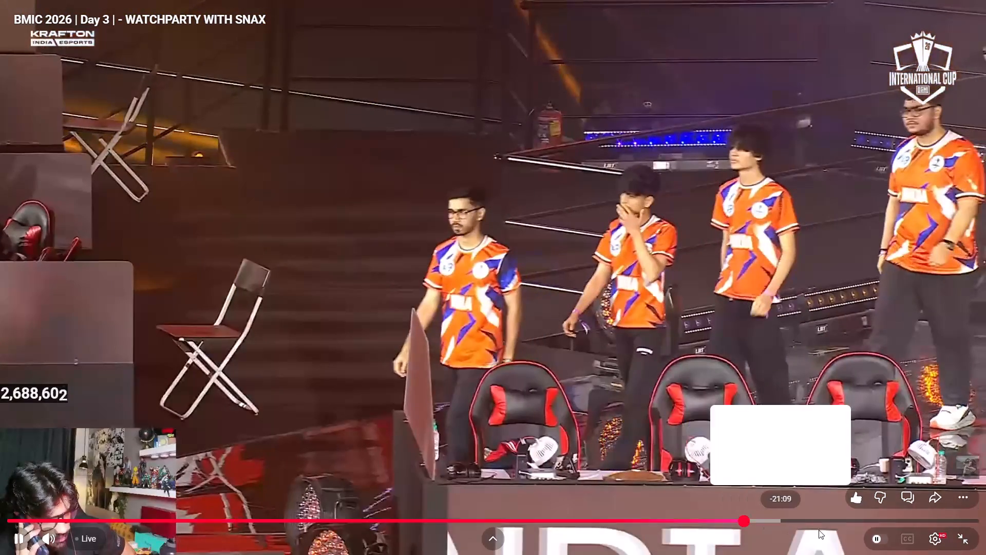
key(9)
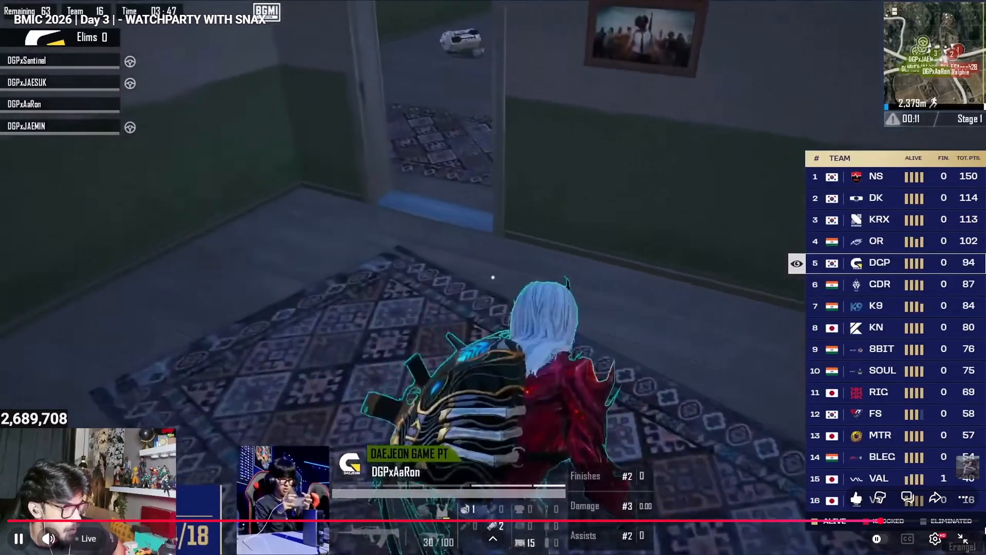
key(8)
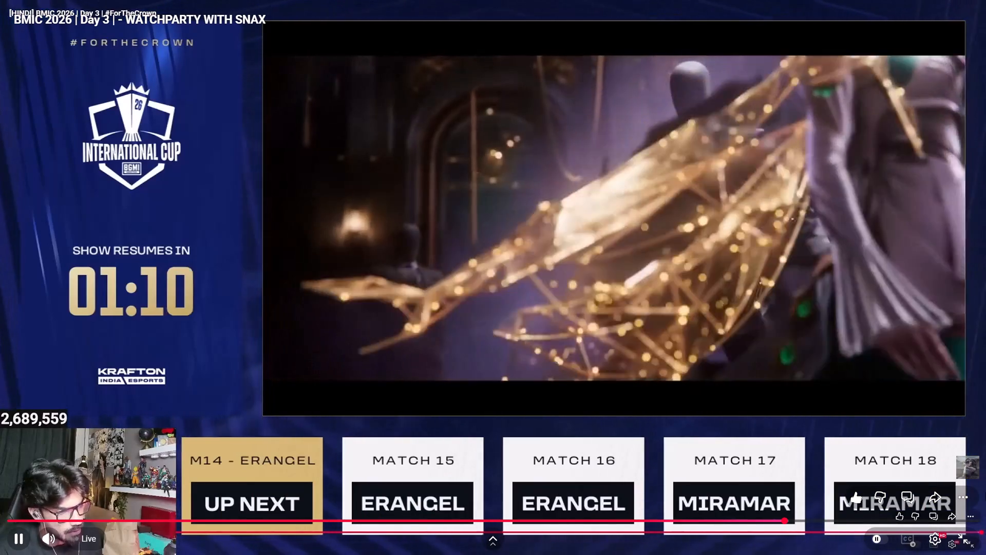
key(Right)
key(Right)
key(Right)
key(Right)
key(Right)
key(Right)
key(Right)
key(Right)
key(Right)
key(Right)
key(Right)
key(Right)
key(Right)
key(Right)
key(Right)
key(Right)
key(Right)
key(Right)
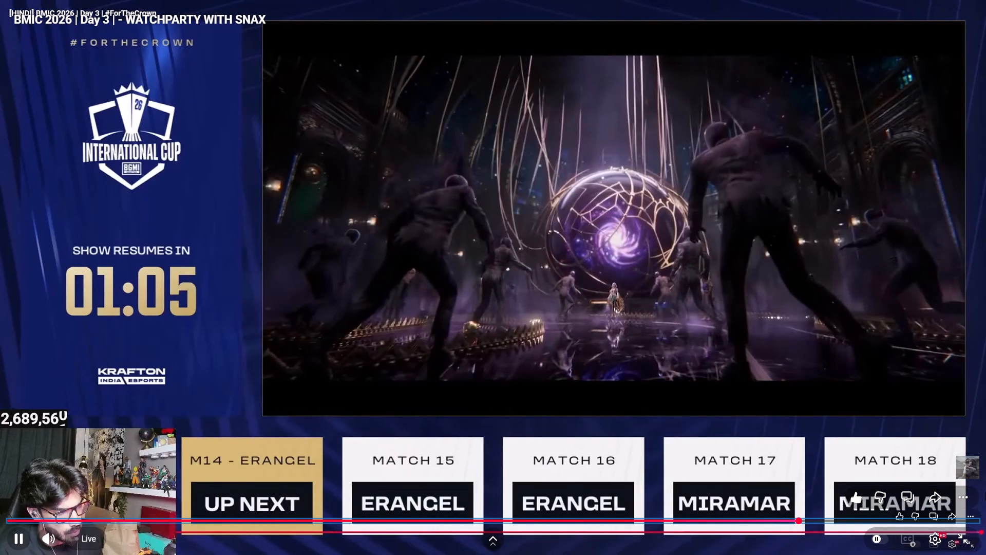
key(Right)
key(Right)
key(Right)
key(Right)
key(Right)
key(Right)
key(Right)
key(Right)
key(Right)
key(Right)
key(Right)
key(Right)
key(Right)
key(Right)
key(Right)
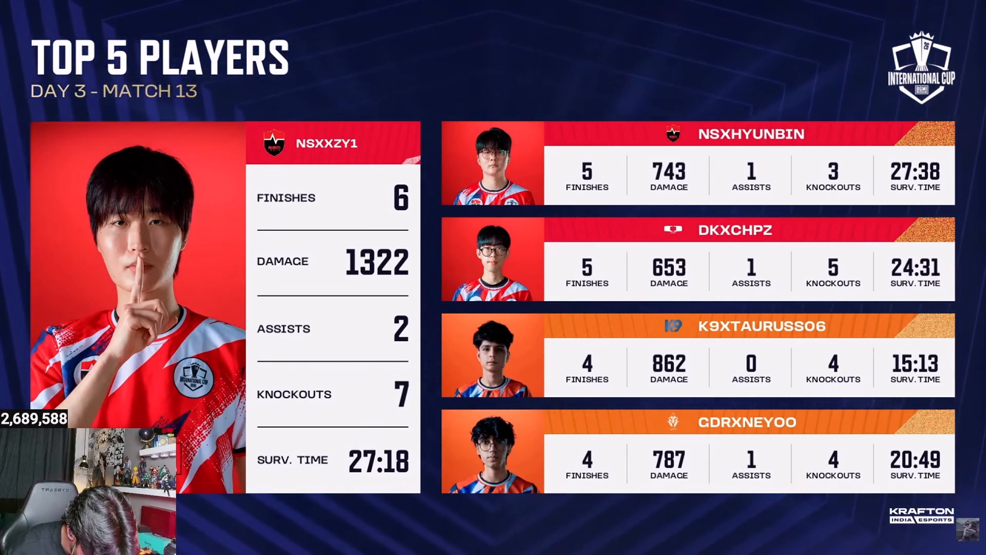
key(Left)
key(Left)
key(Left)
key(Left)
key(Left)
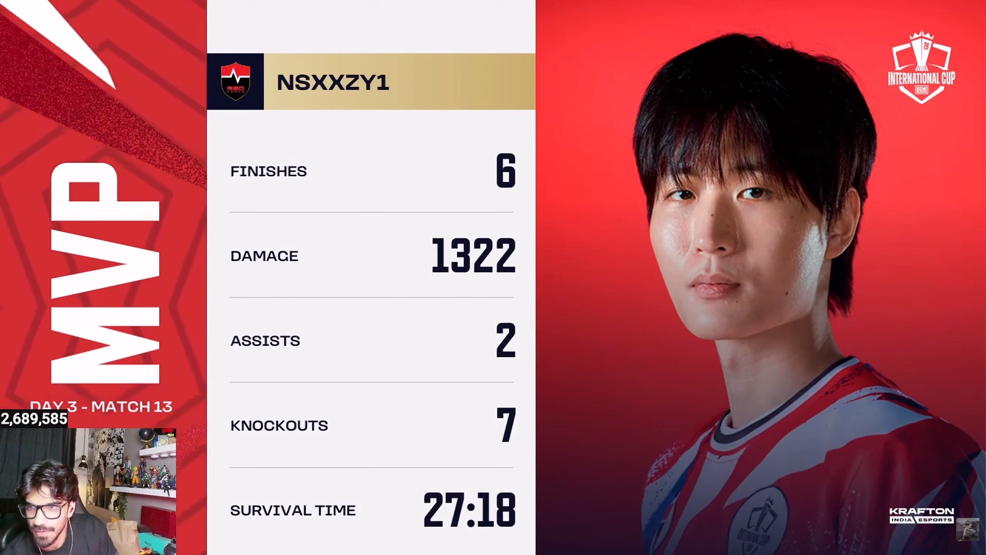
key(space)
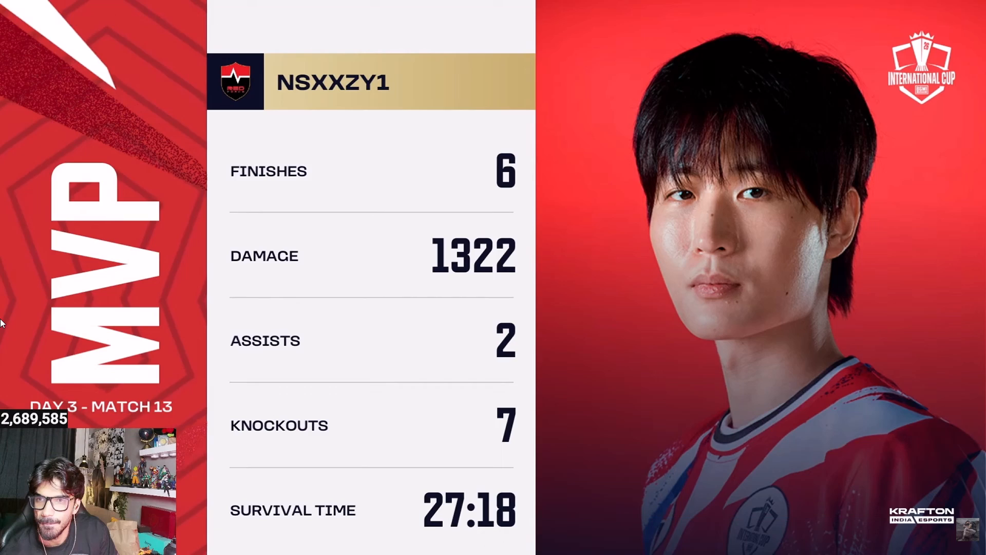
Capture a screenshot of only the player portrait area of the NSXXZY1 MVP graphic.
key(Print)
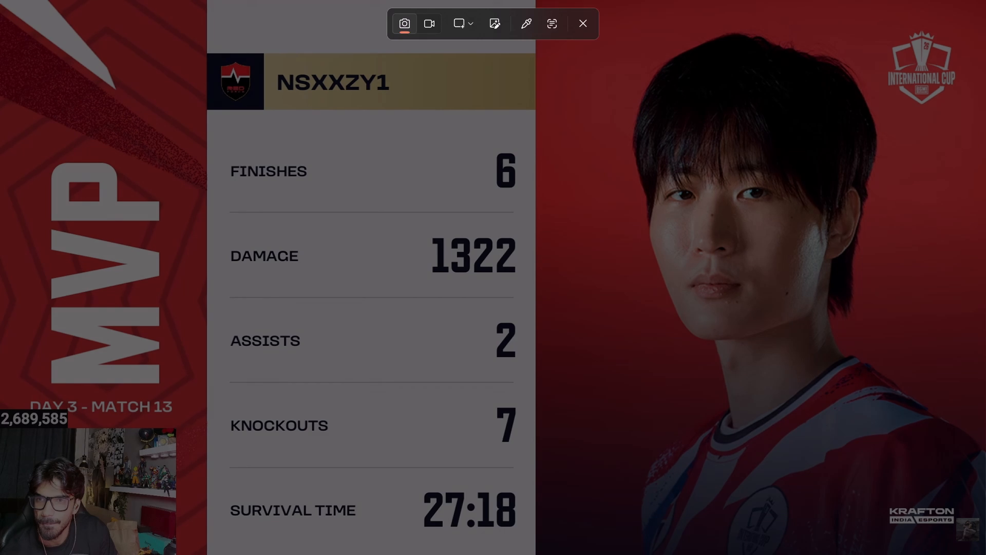
drag(536, 0, 642, 50)
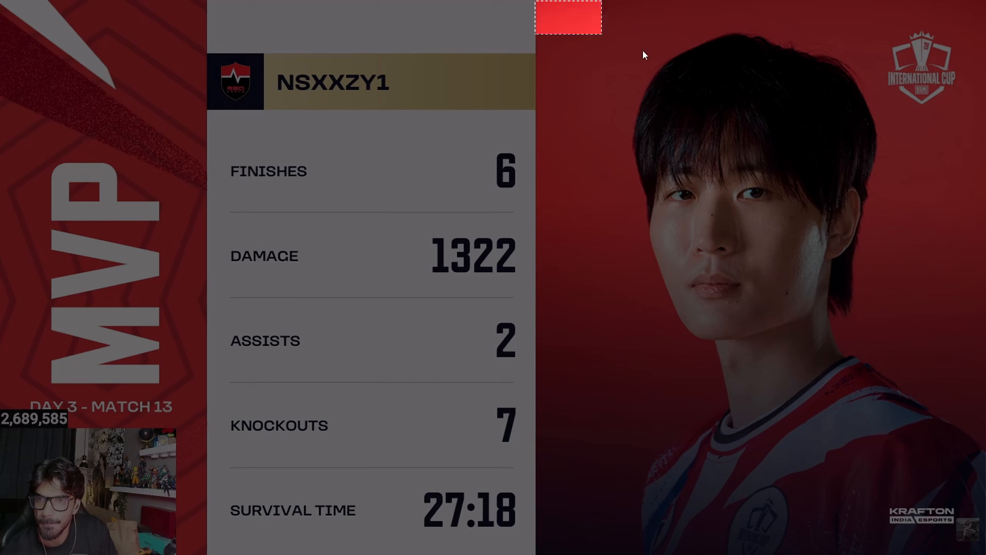
drag(642, 50, 985, 554)
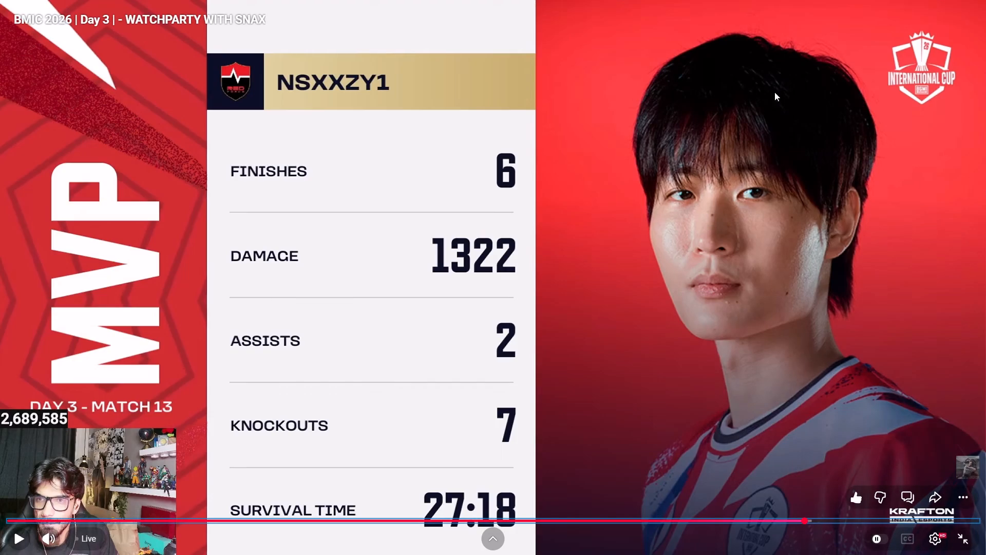
Examine the Match 13 Top 5 Players graphic in the watch party stream and return to the live broadcast.
key(Right)
key(Right)
key(Right)
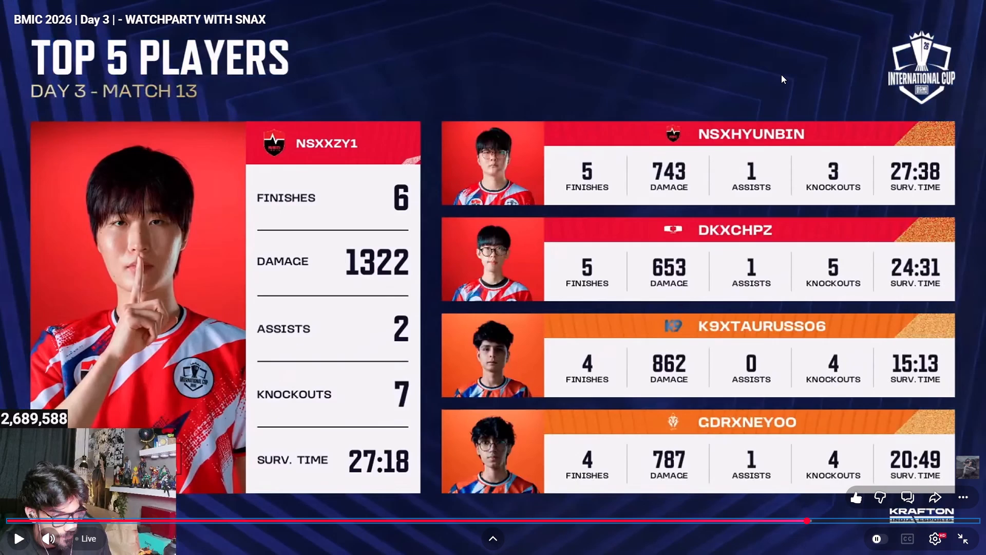
key(Right)
key(Right)
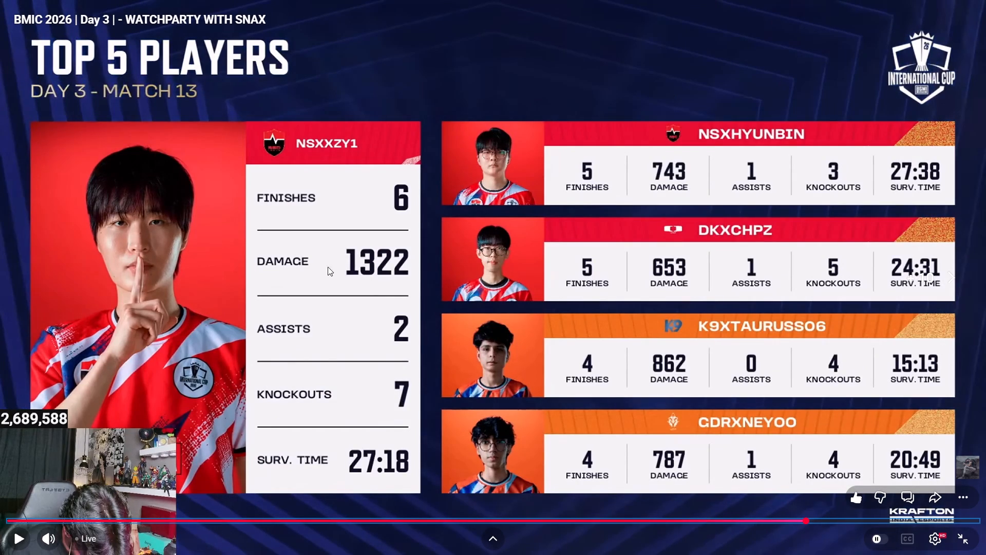
click(132, 538)
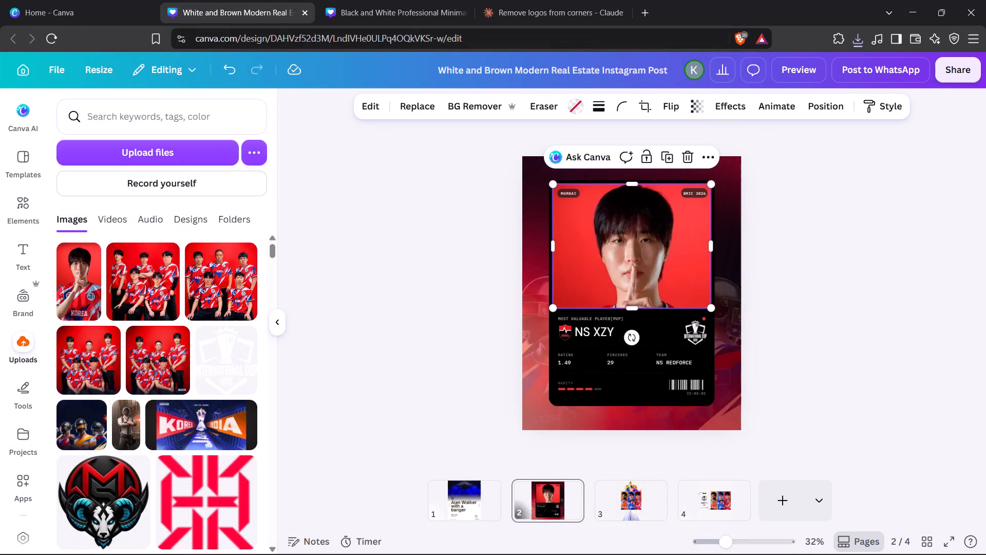
click(90, 289)
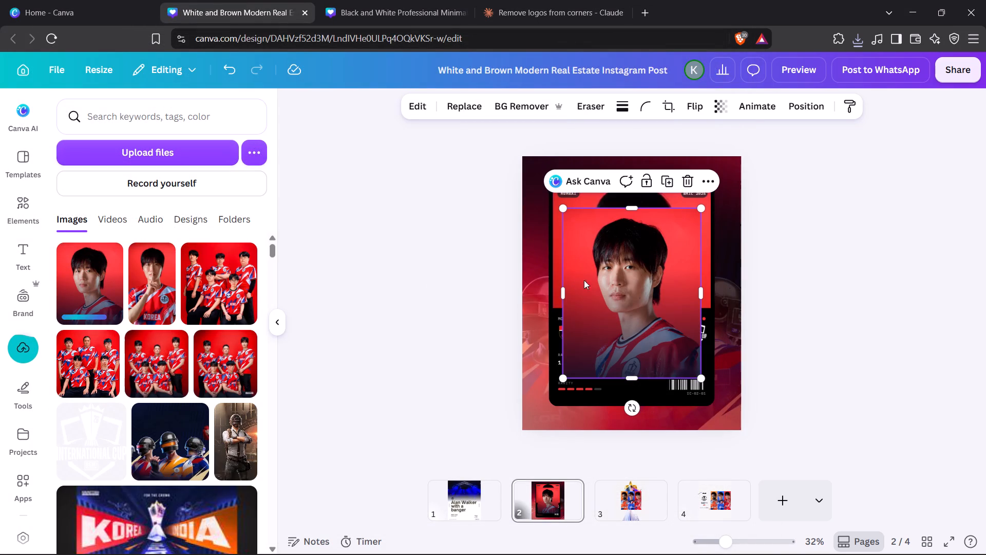
drag(611, 278, 606, 242)
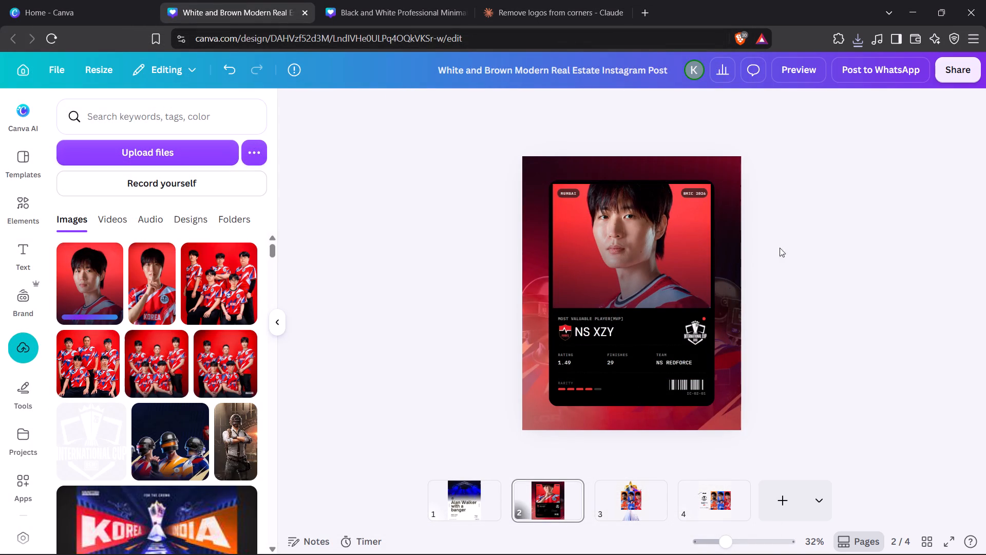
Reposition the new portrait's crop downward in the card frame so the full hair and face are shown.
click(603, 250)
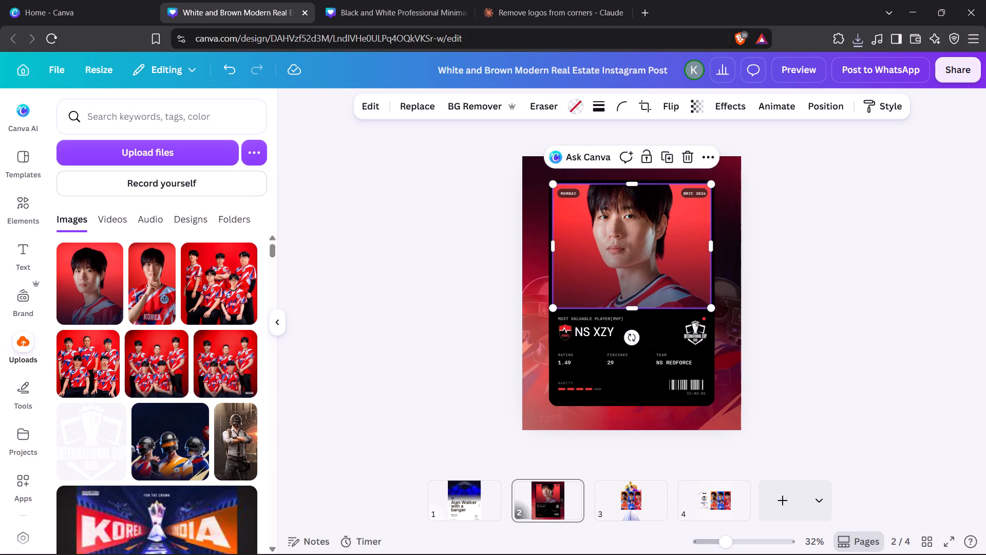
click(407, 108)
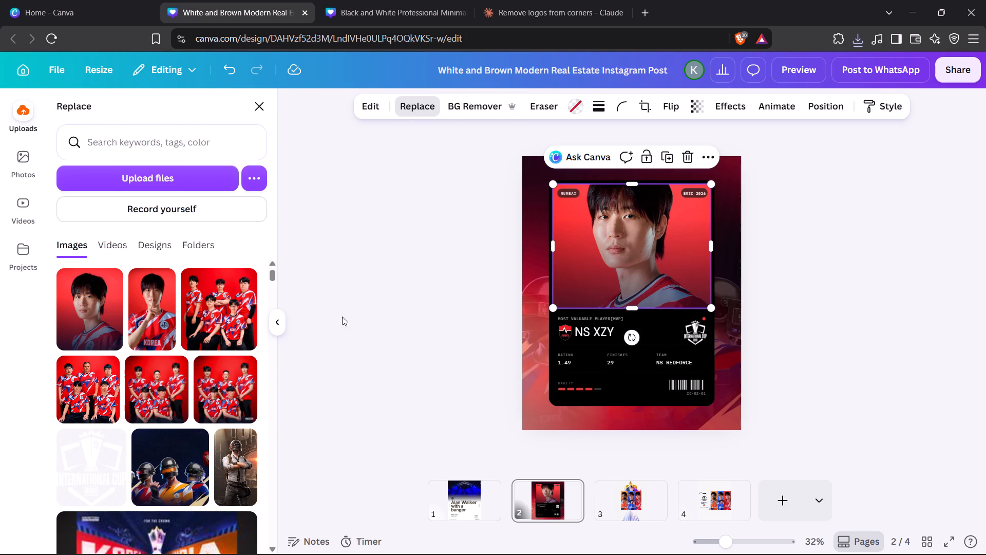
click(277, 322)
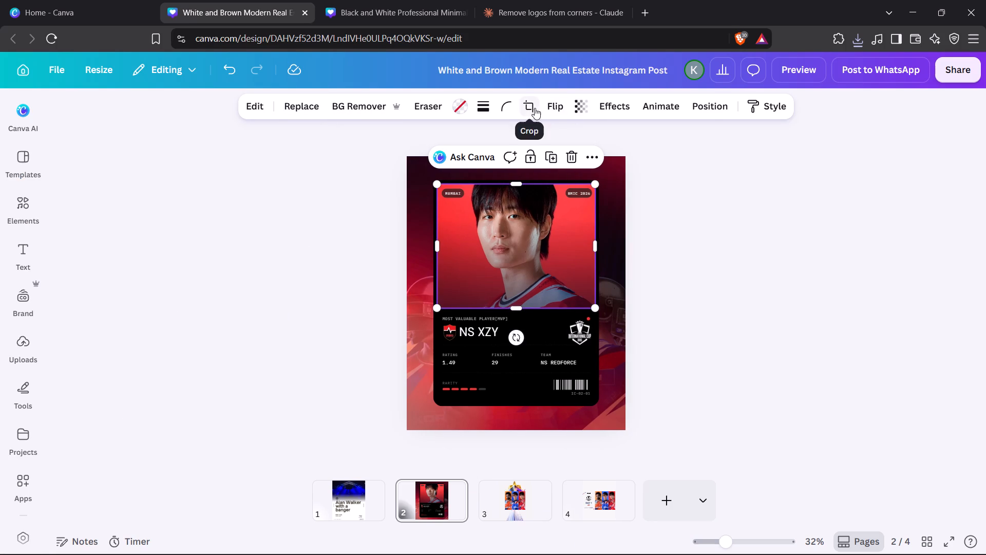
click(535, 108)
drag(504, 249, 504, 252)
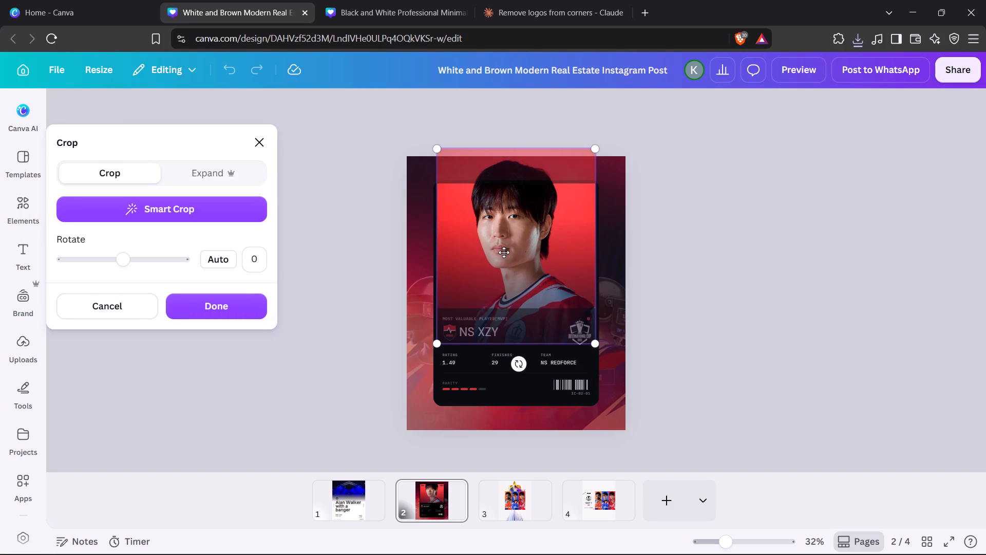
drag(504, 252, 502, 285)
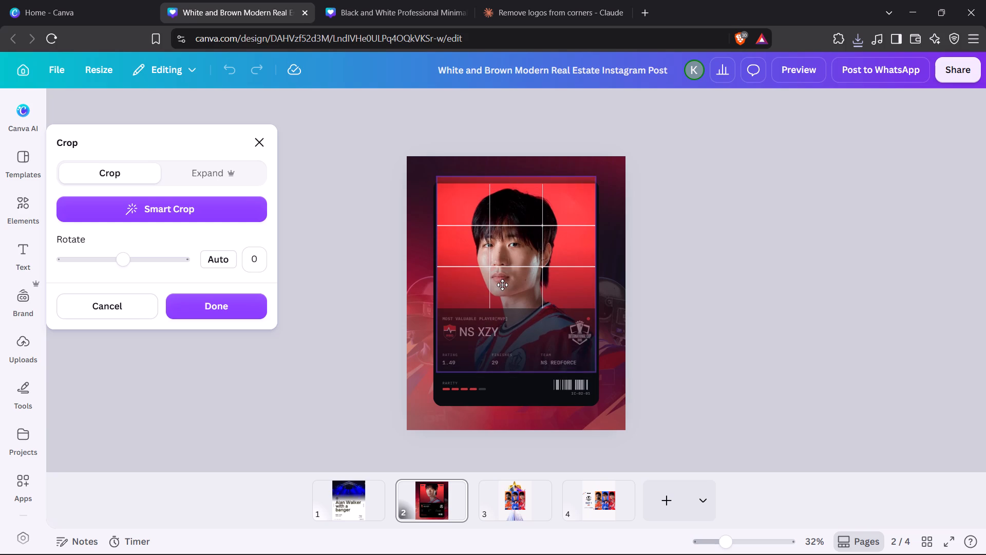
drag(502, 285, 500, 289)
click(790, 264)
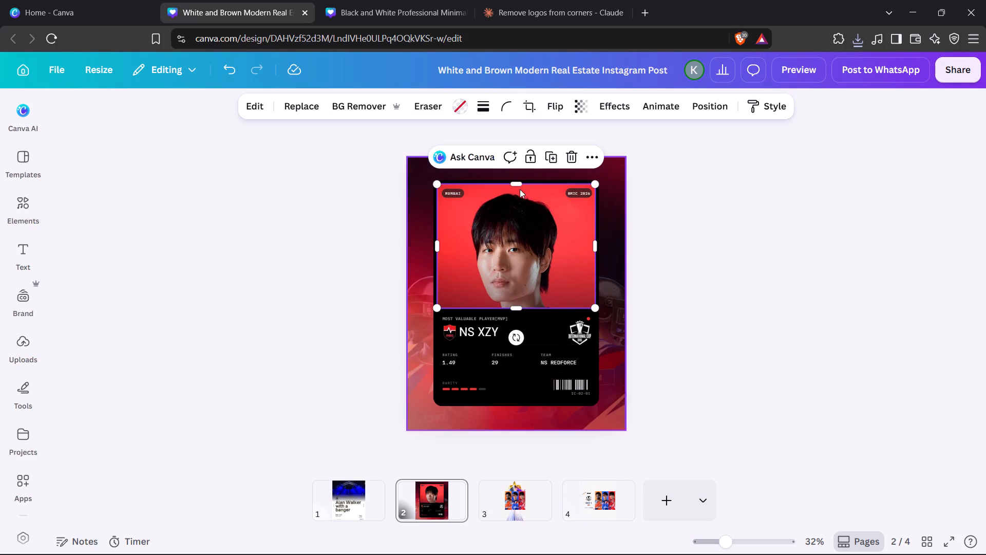
Ask Canva AI about the selected portrait frame with the prompt "SIZE OF THIS FRAME".
click(473, 158)
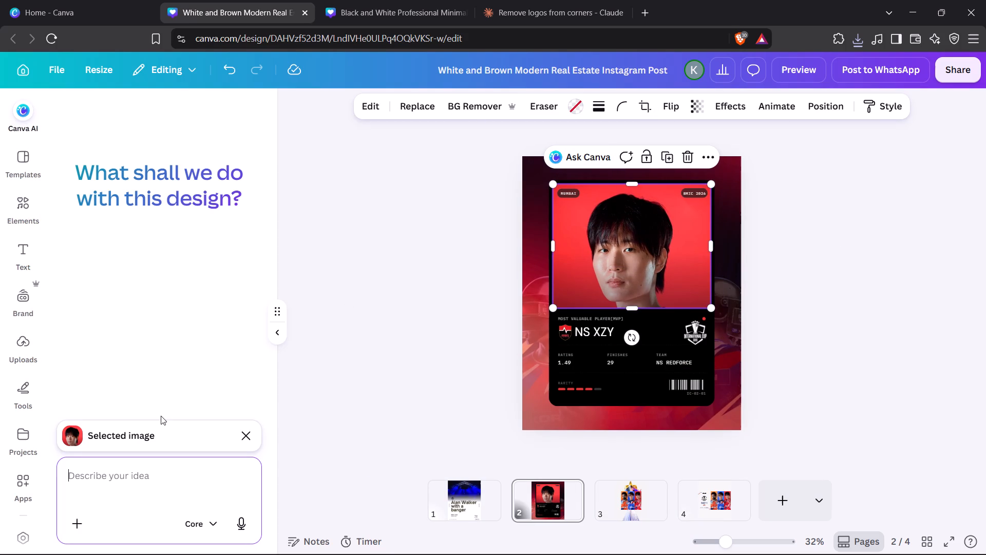
text(SIZE OF THIS FE)
key(BackSpace)
text(RAME)
key(Return)
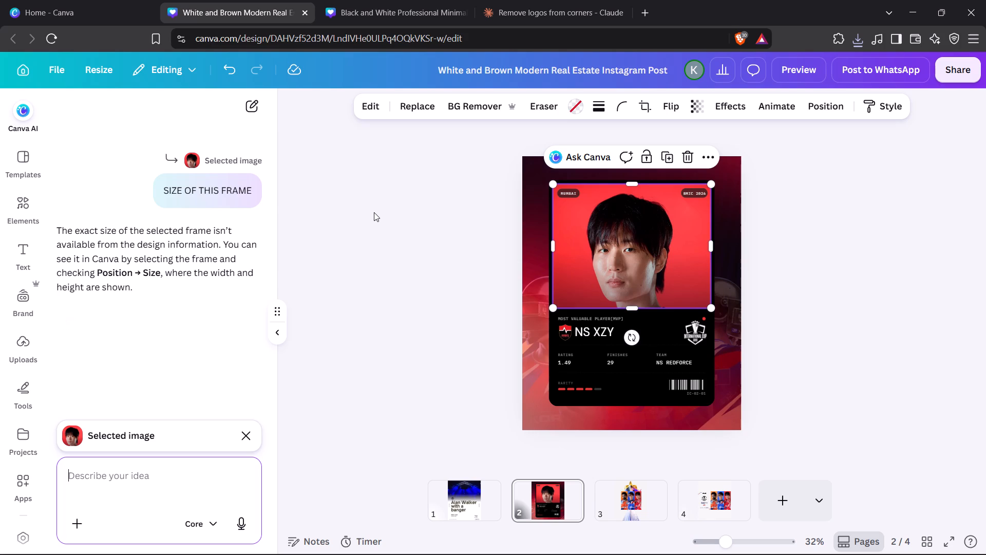
Examine the portrait's layer options and the cleaned.png file details for its dimensions.
click(828, 109)
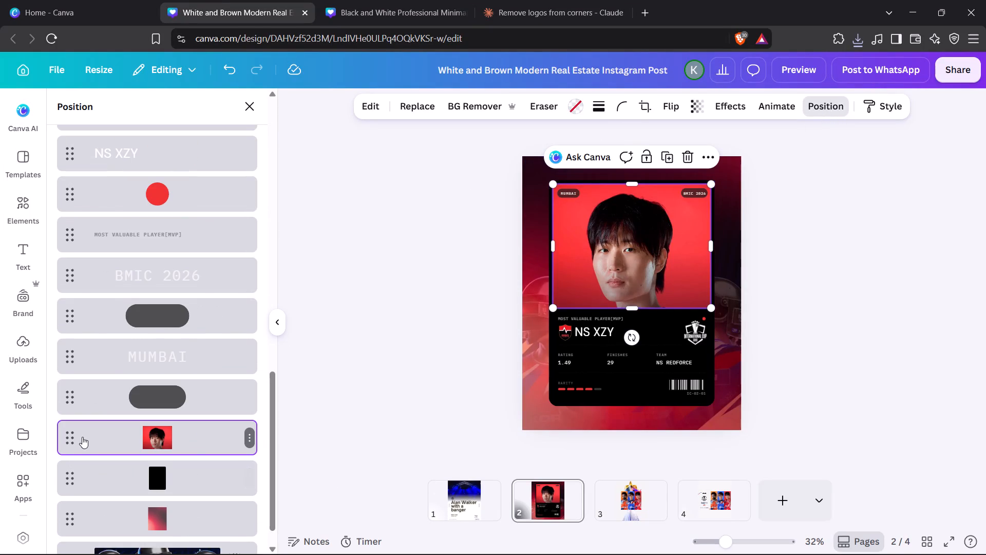
click(251, 443)
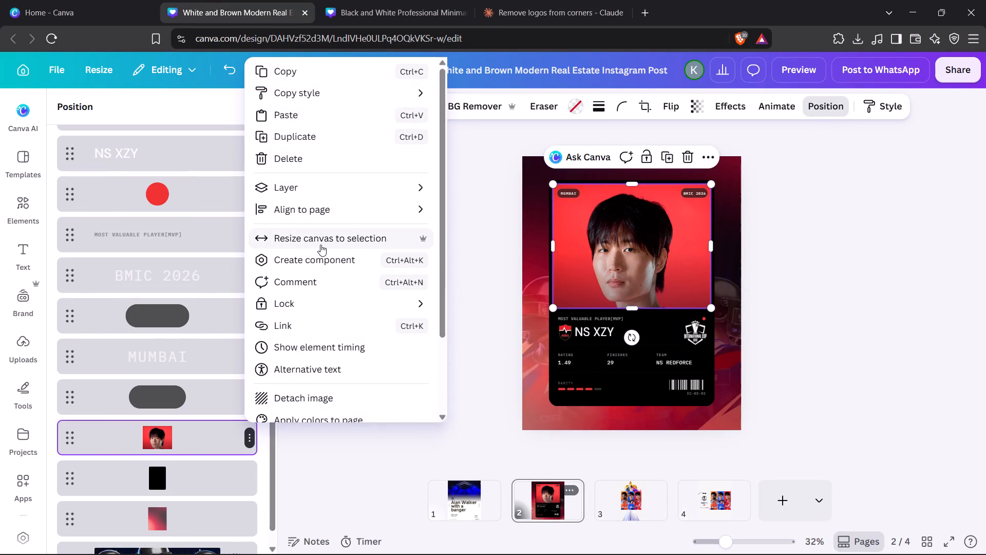
scroll(310, 348, down, 3)
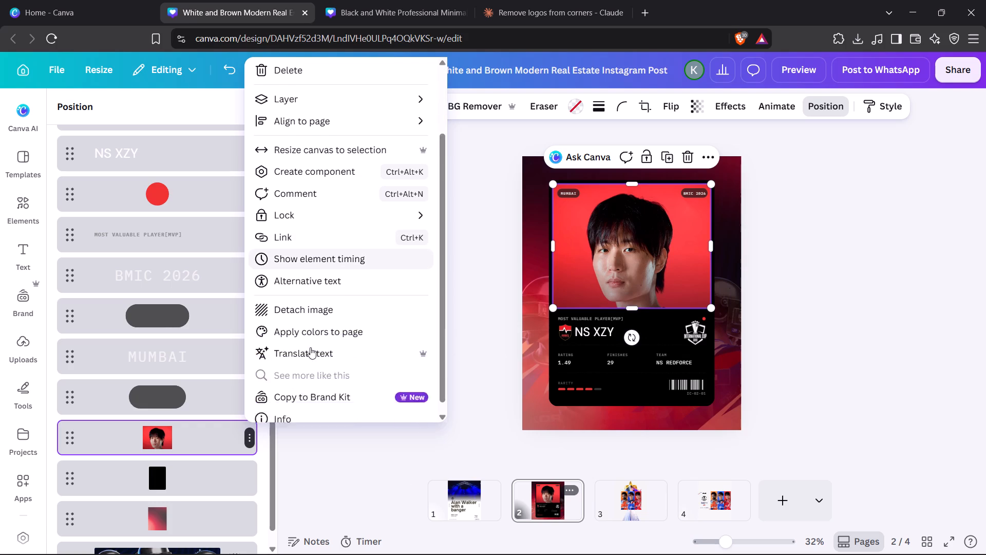
click(288, 405)
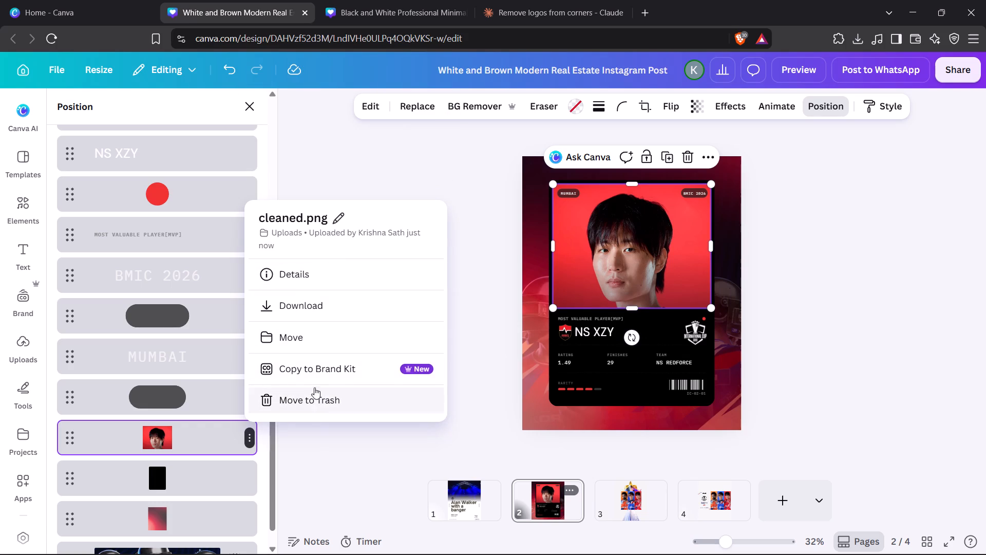
click(305, 272)
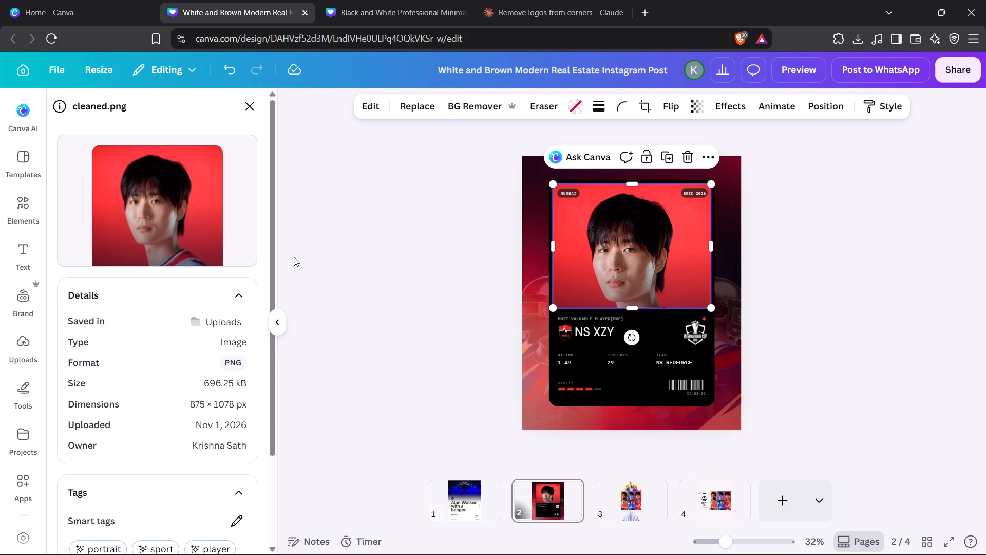
scroll(207, 346, down, 2)
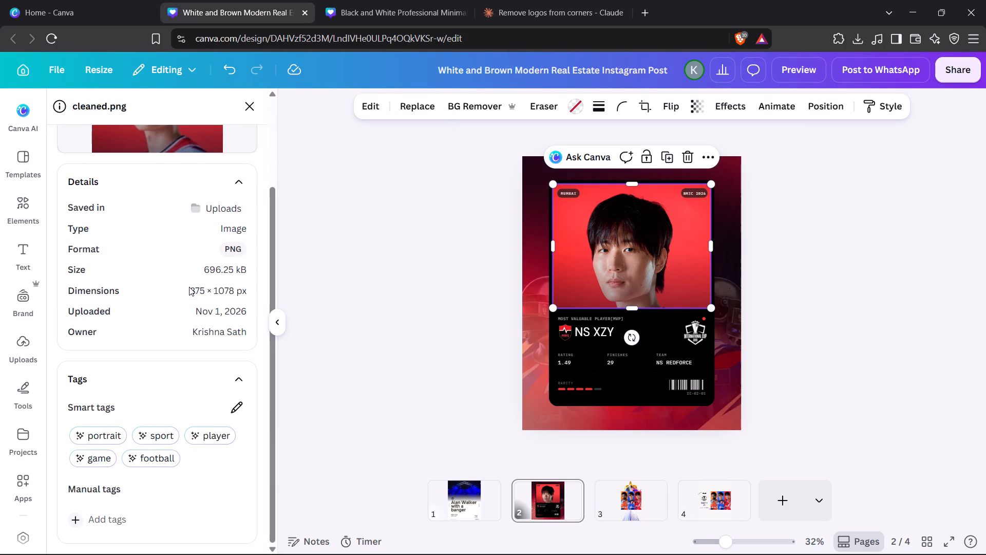
scroll(189, 287, up, 3)
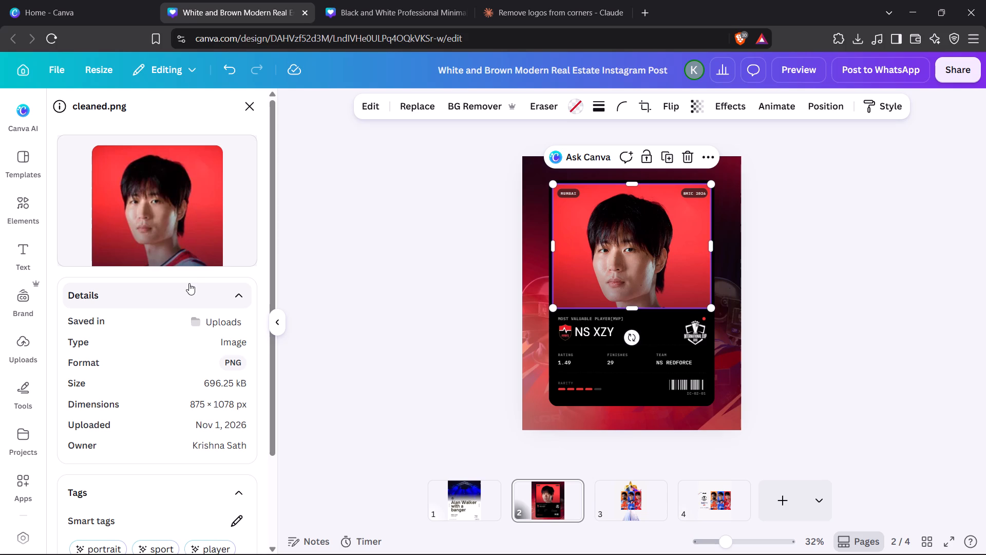
click(390, 300)
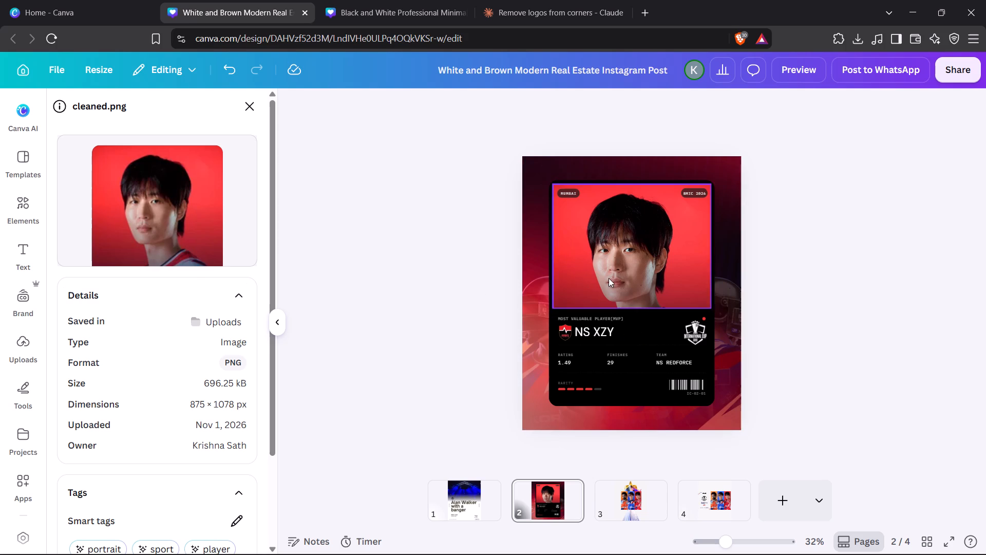
click(282, 327)
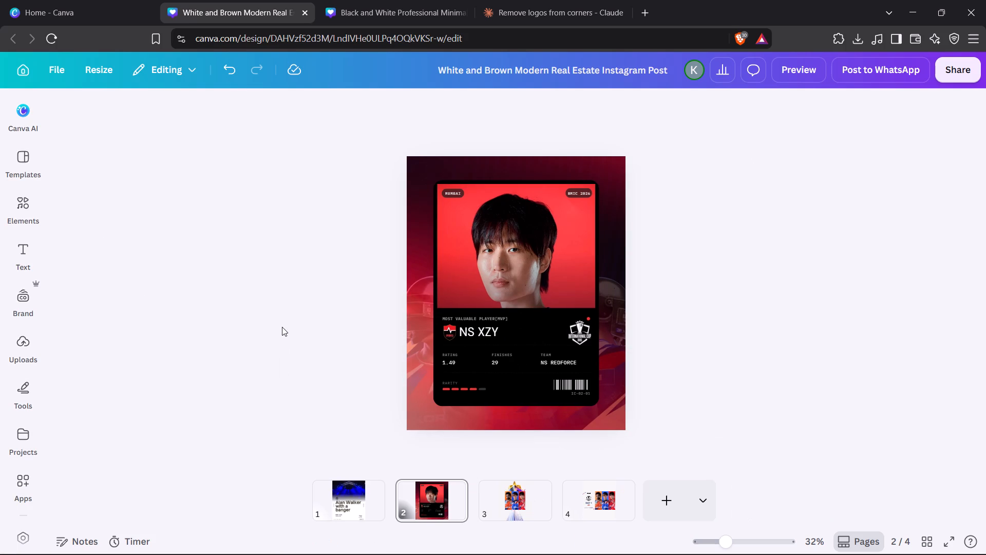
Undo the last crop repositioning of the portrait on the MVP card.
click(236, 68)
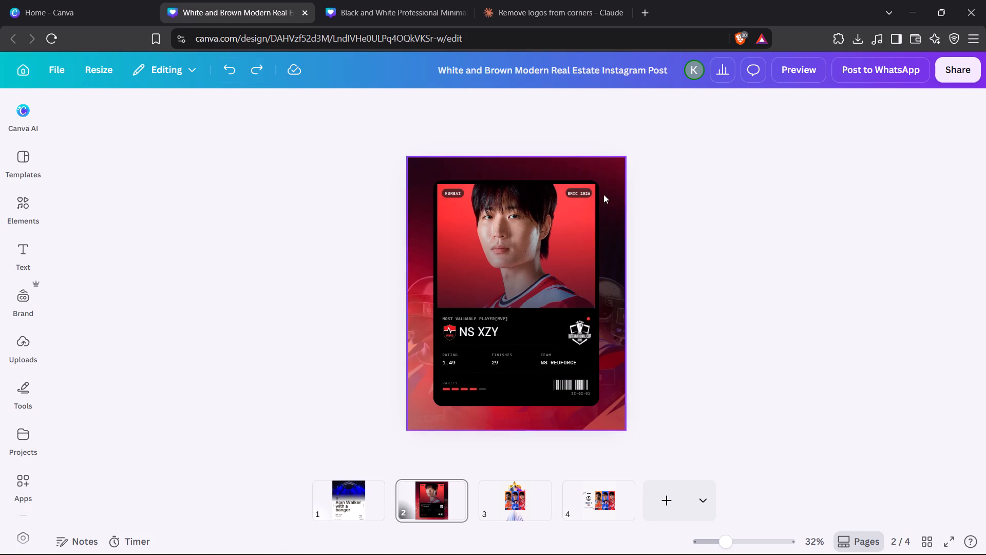
Delete the cleaned.png portrait from the MVP card's photo frame, keeping the empty frame in place.
click(538, 259)
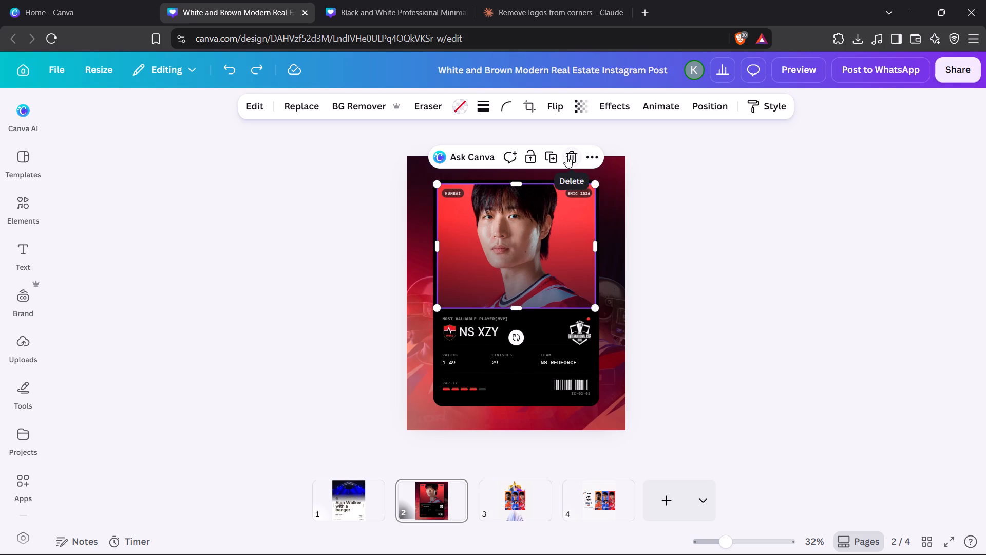
click(566, 156)
click(577, 186)
click(827, 241)
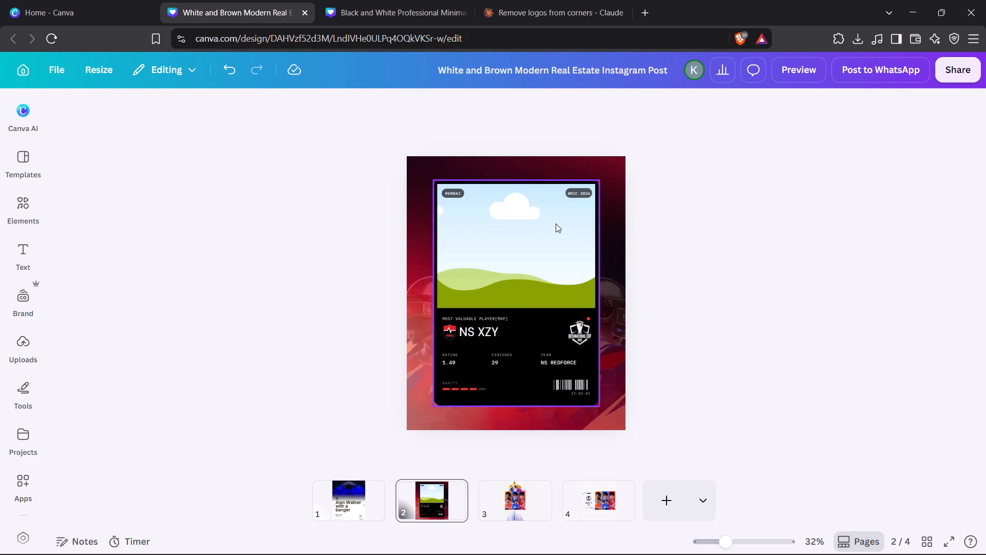
Examine the layer list and element options of the MVP card's empty photo frame for size or detach settings.
click(527, 222)
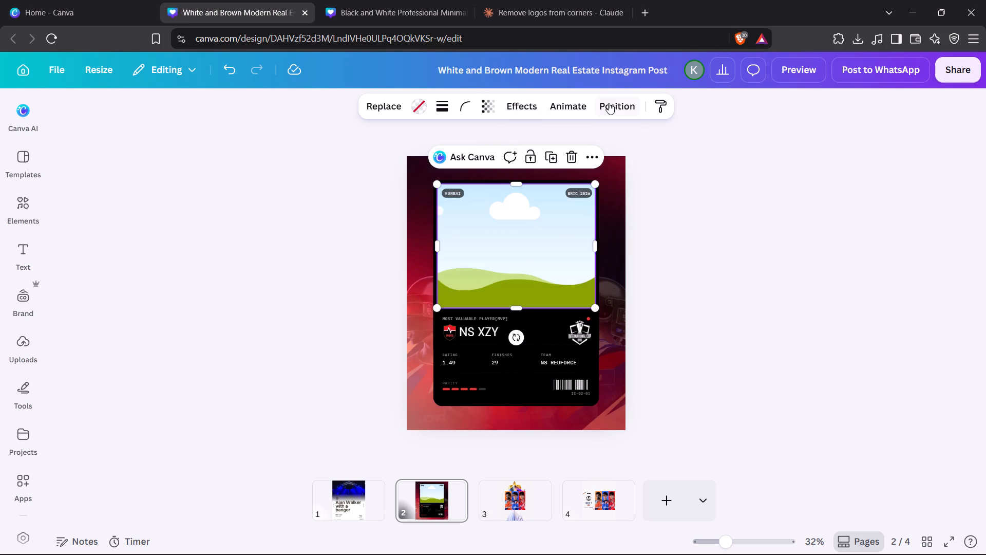
click(610, 103)
click(594, 154)
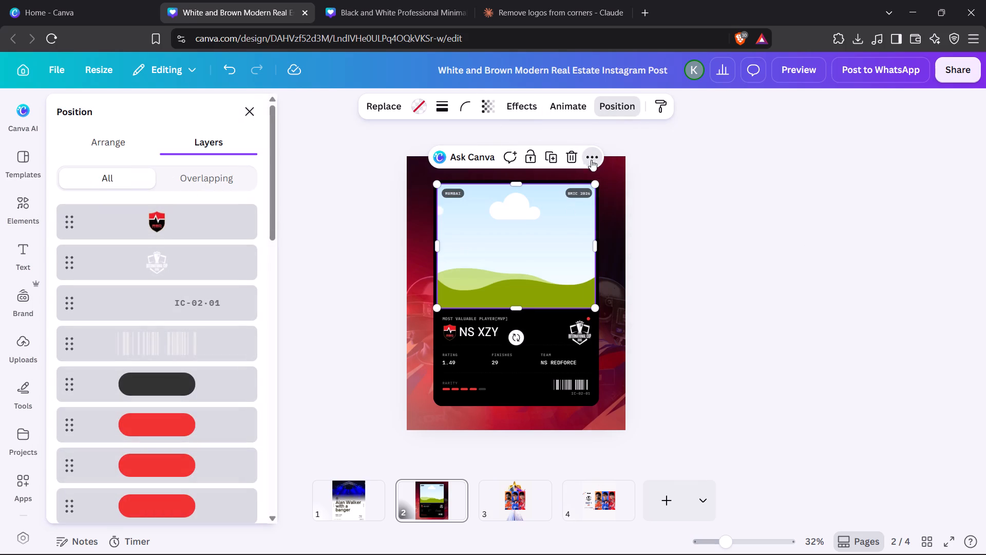
scroll(603, 362, down, 5)
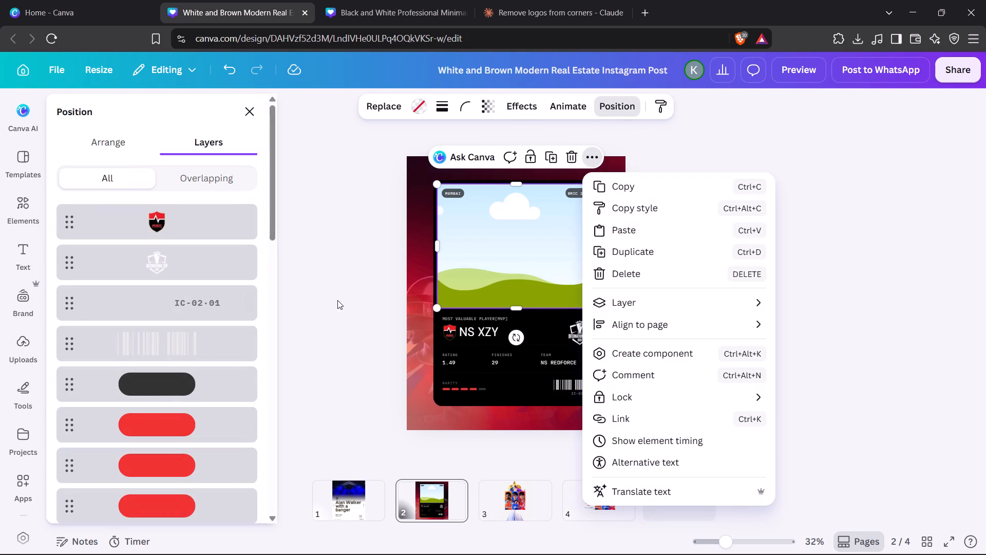
click(337, 300)
click(595, 158)
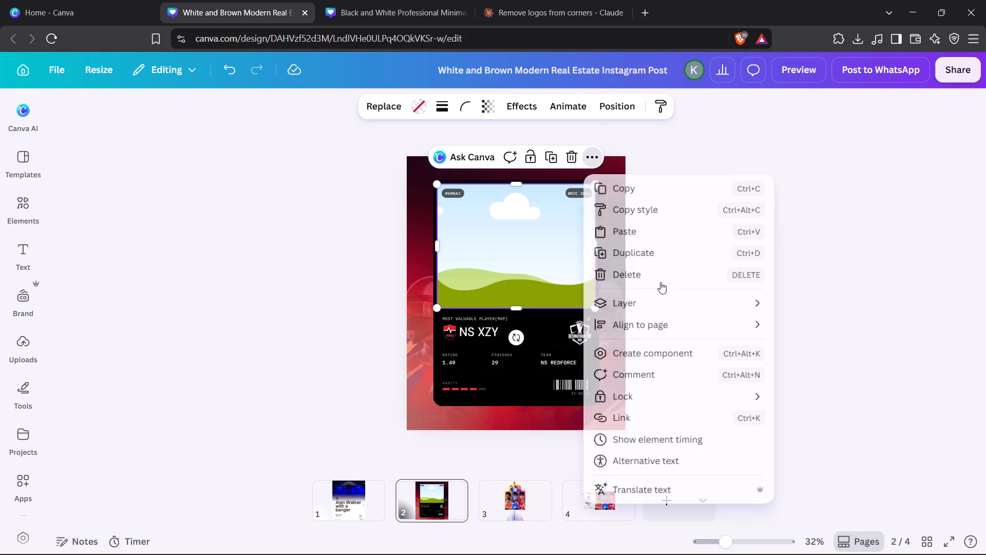
scroll(669, 307, down, 5)
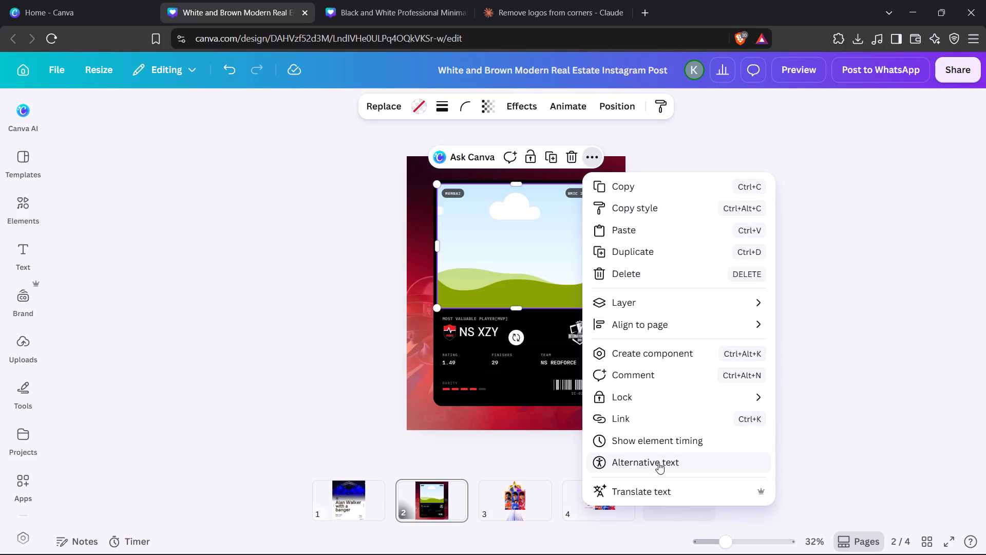
click(852, 367)
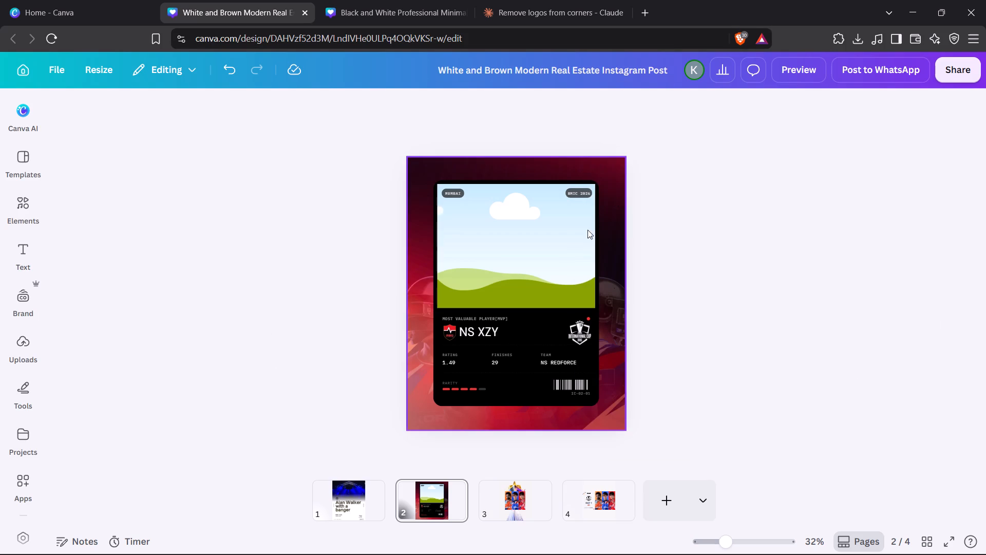
click(565, 252)
click(620, 110)
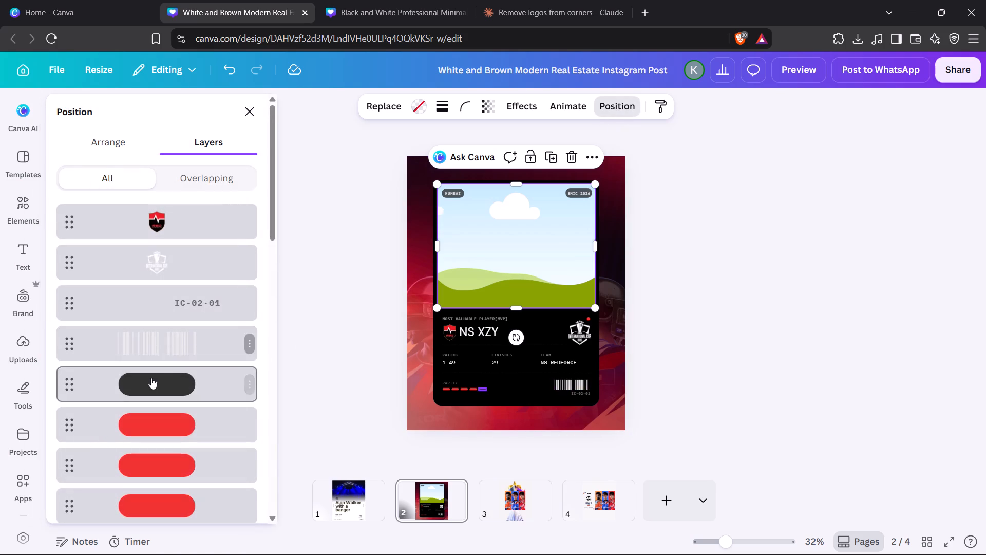
scroll(196, 262, down, 18)
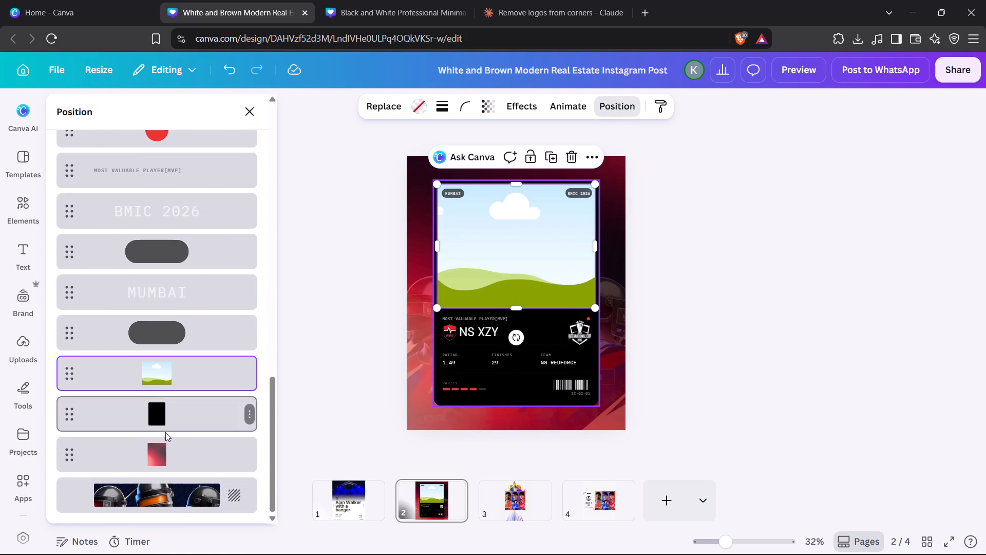
click(246, 375)
scroll(302, 295, down, 4)
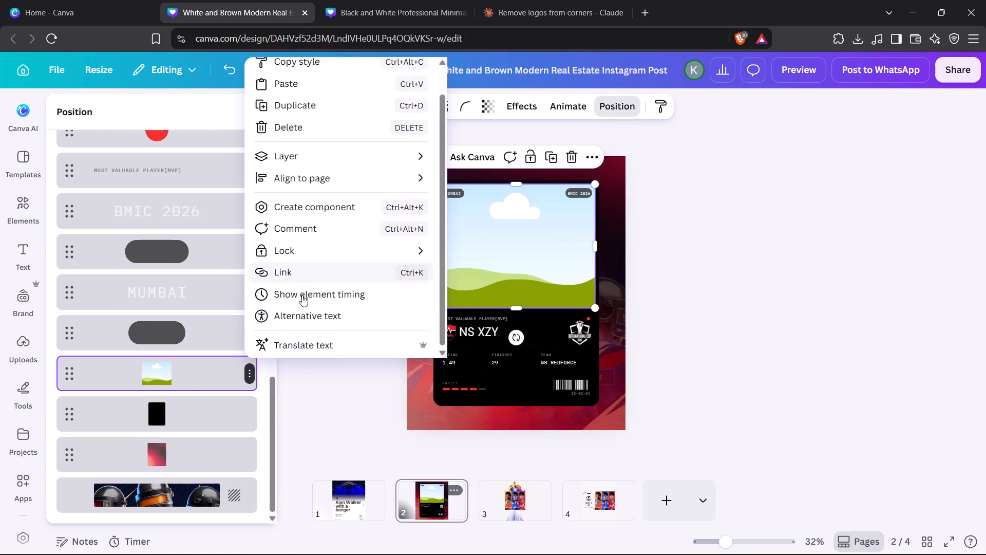
scroll(302, 295, down, 4)
scroll(293, 321, up, 6)
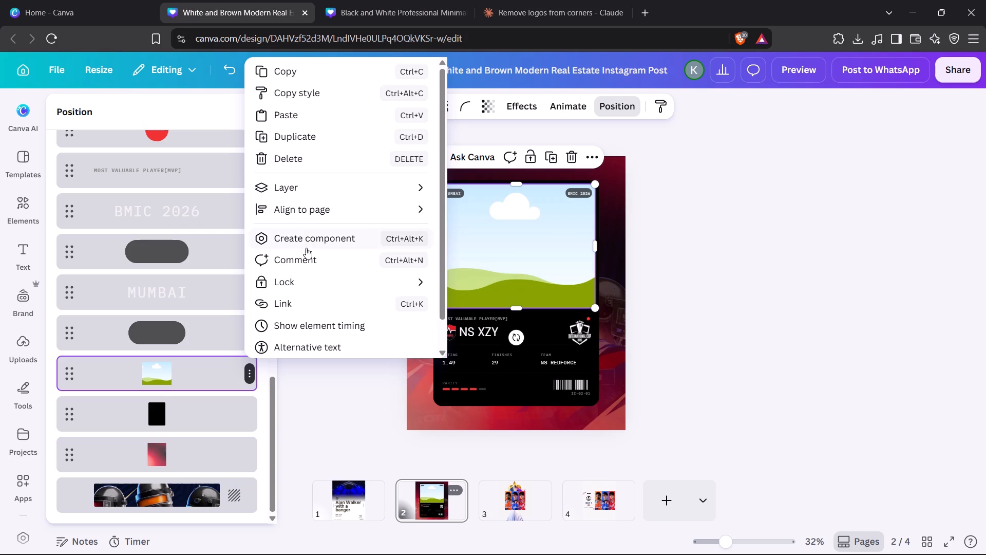
scroll(314, 292, down, 3)
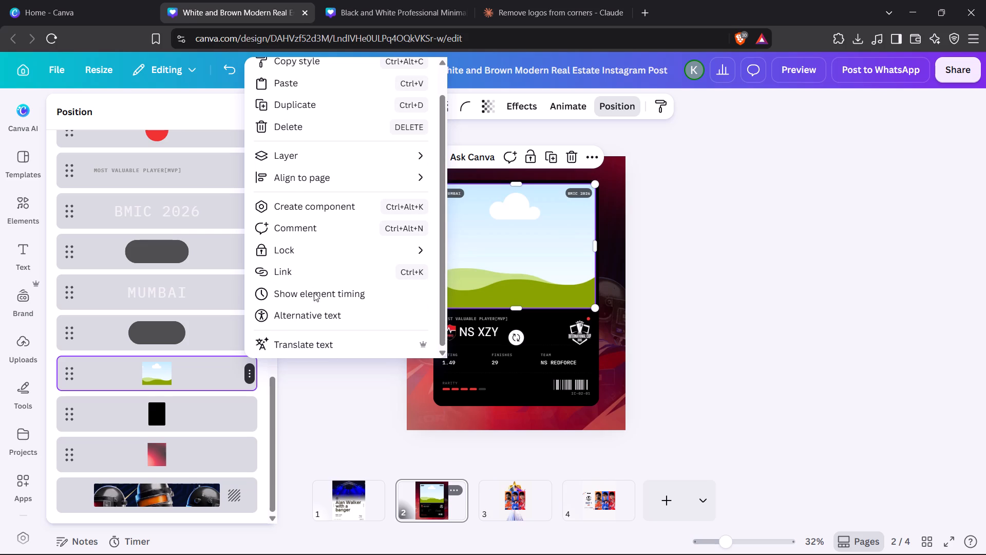
scroll(314, 292, down, 1)
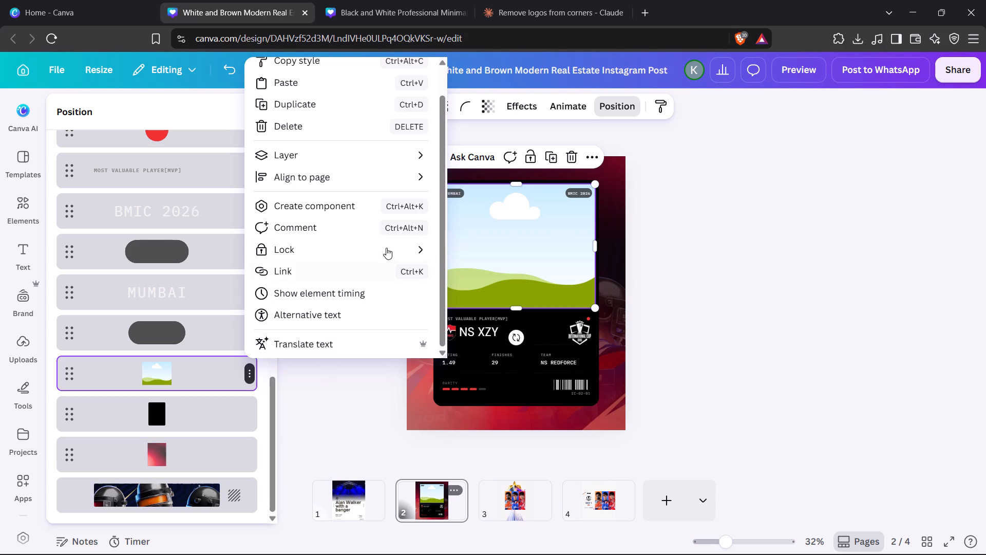
scroll(339, 177, up, 4)
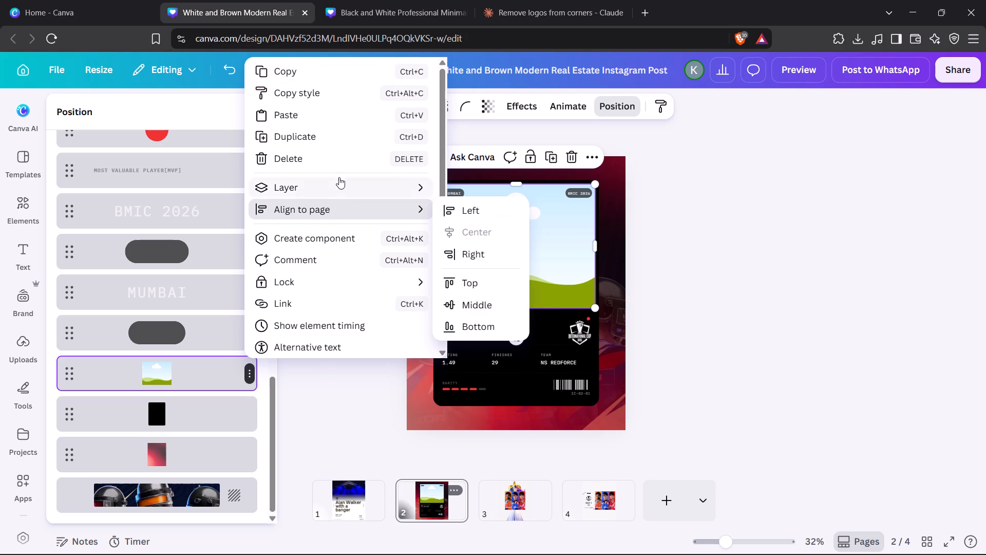
scroll(318, 368, down, 5)
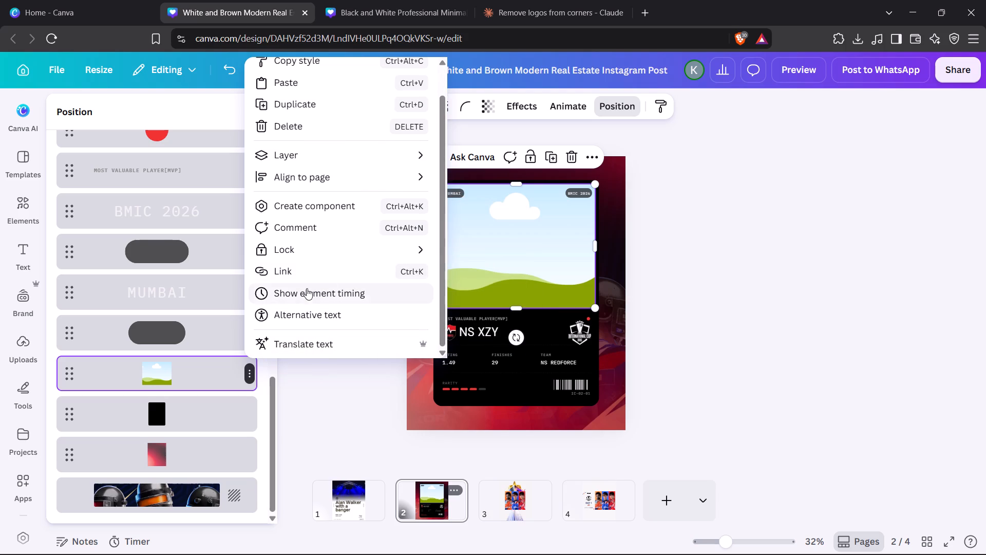
click(636, 262)
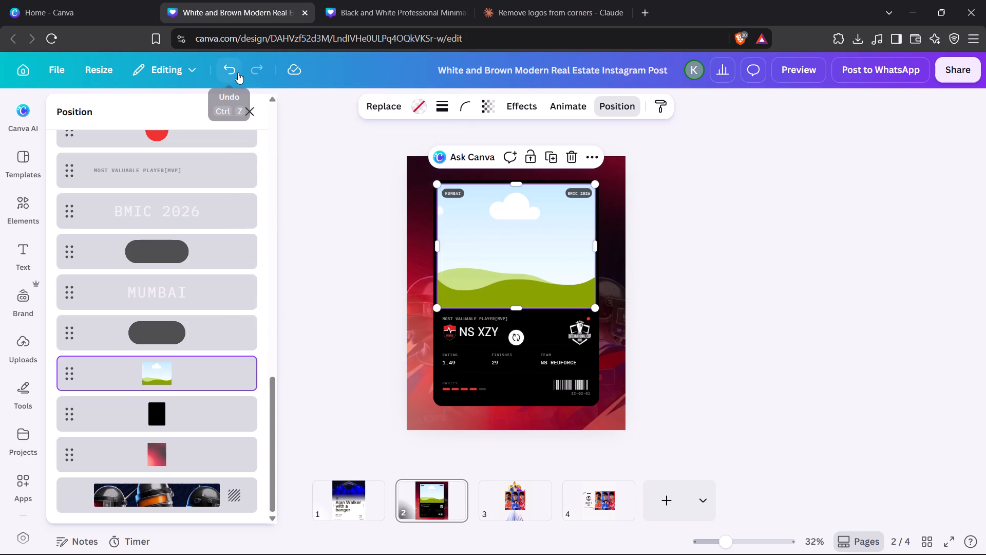
Undo the deletion of the portrait from the MVP card's photo frame.
click(238, 72)
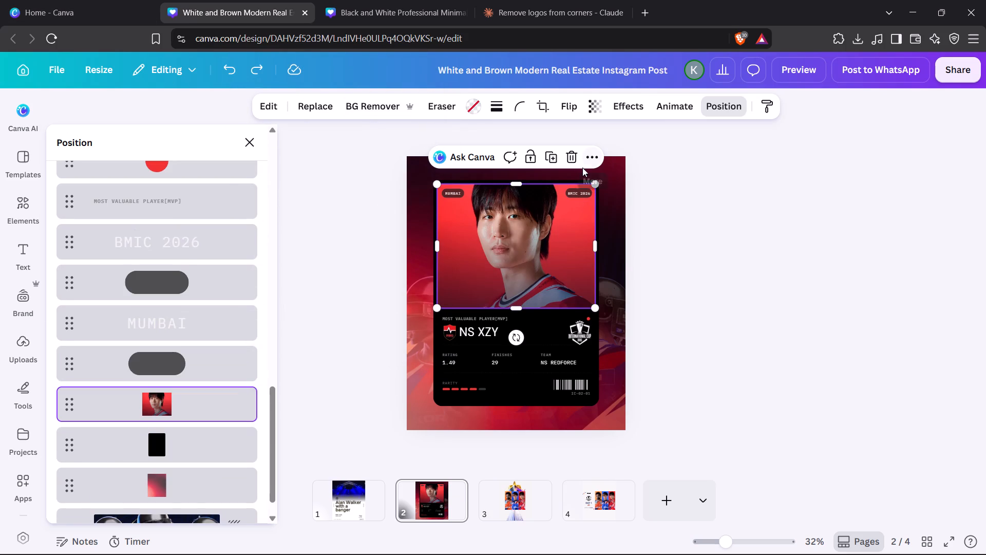
Detach the portrait image from the MVP card's photo frame.
click(246, 410)
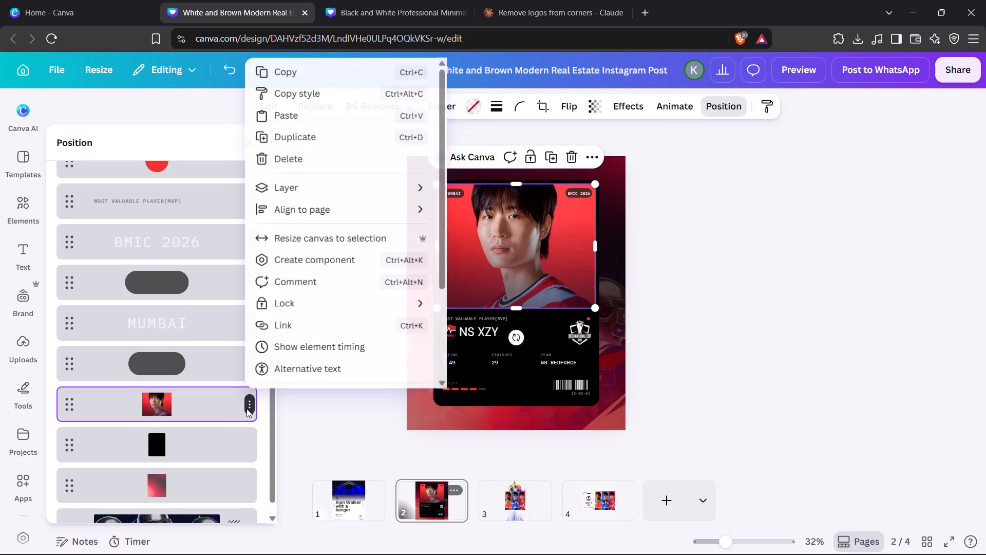
scroll(304, 367, down, 7)
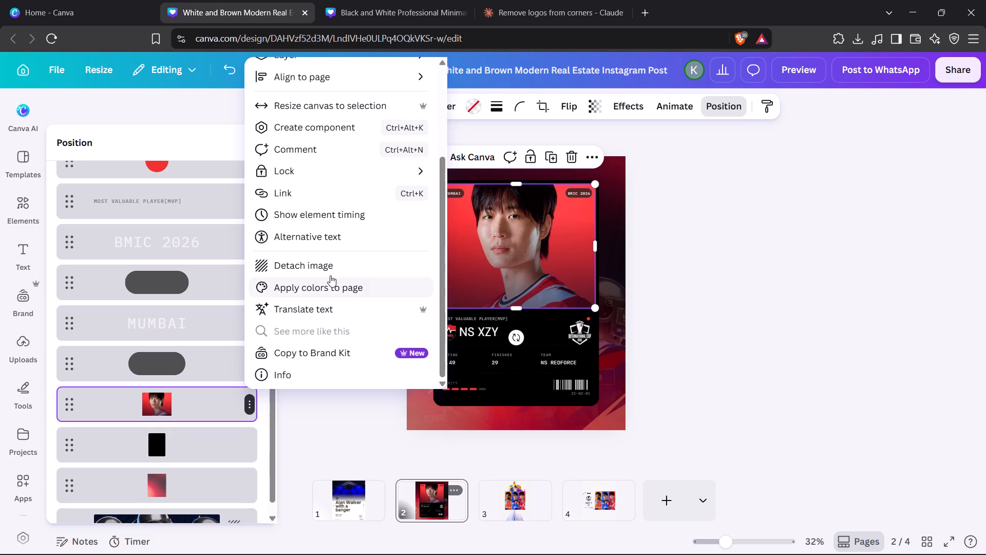
click(307, 264)
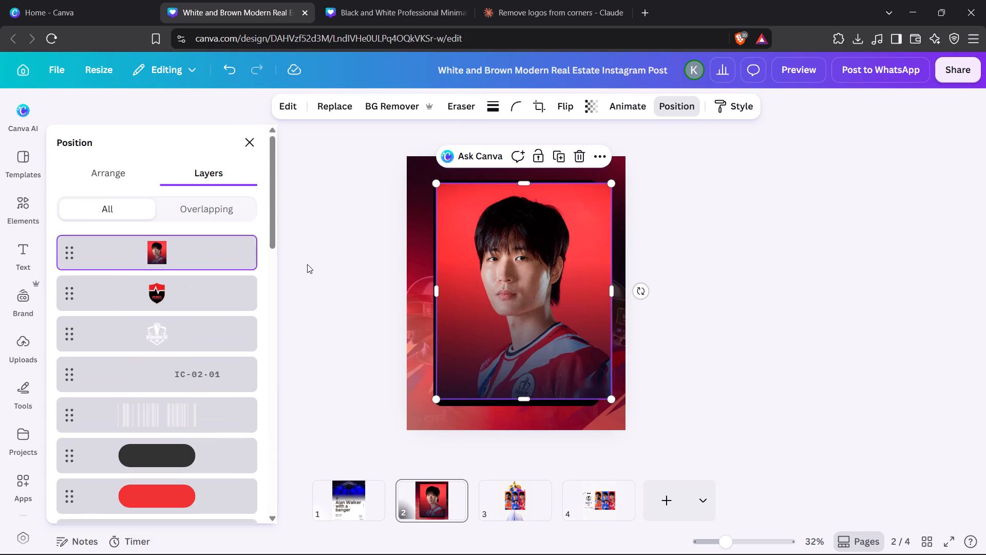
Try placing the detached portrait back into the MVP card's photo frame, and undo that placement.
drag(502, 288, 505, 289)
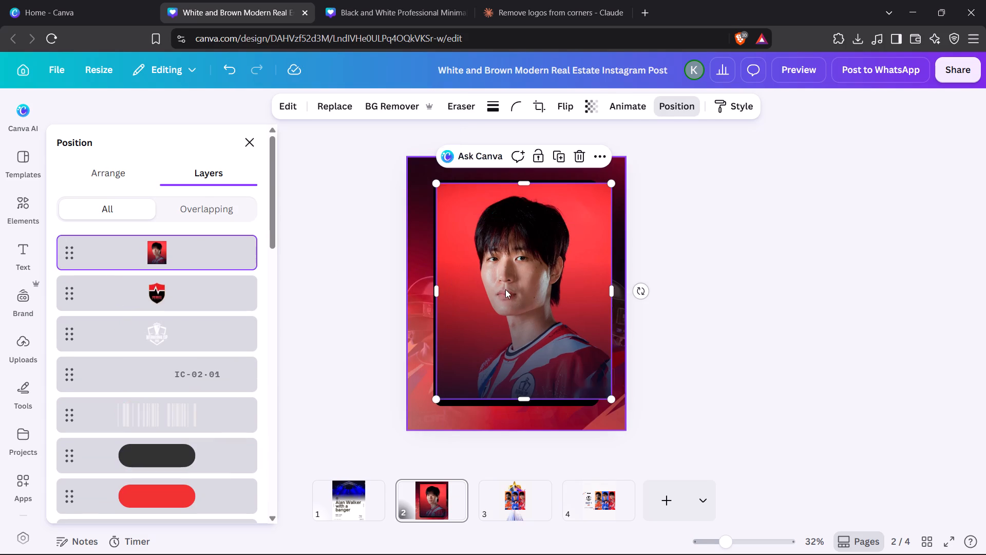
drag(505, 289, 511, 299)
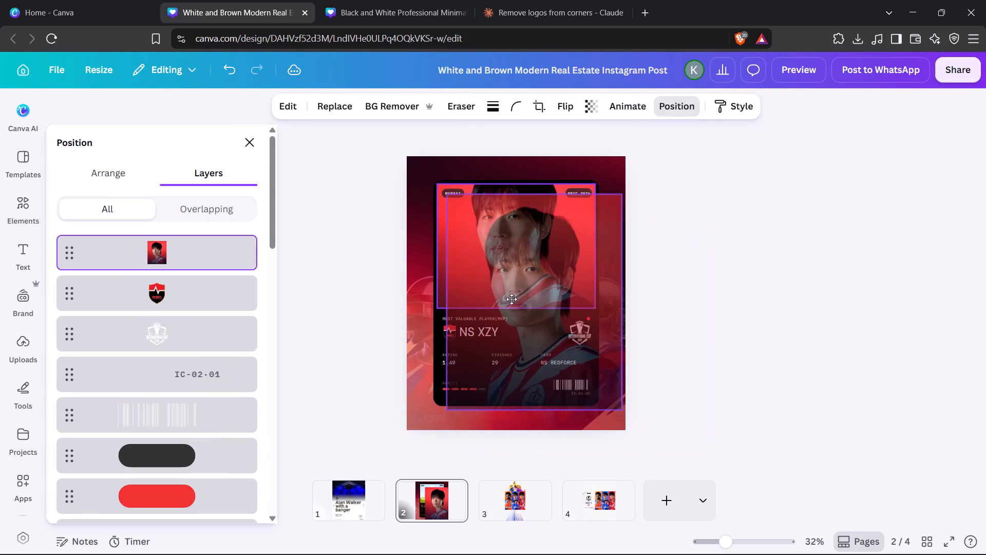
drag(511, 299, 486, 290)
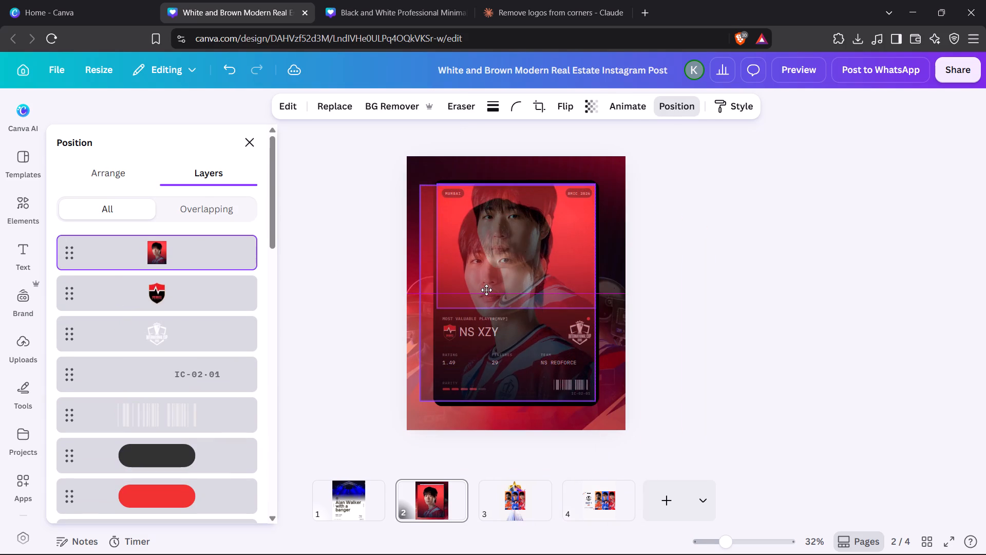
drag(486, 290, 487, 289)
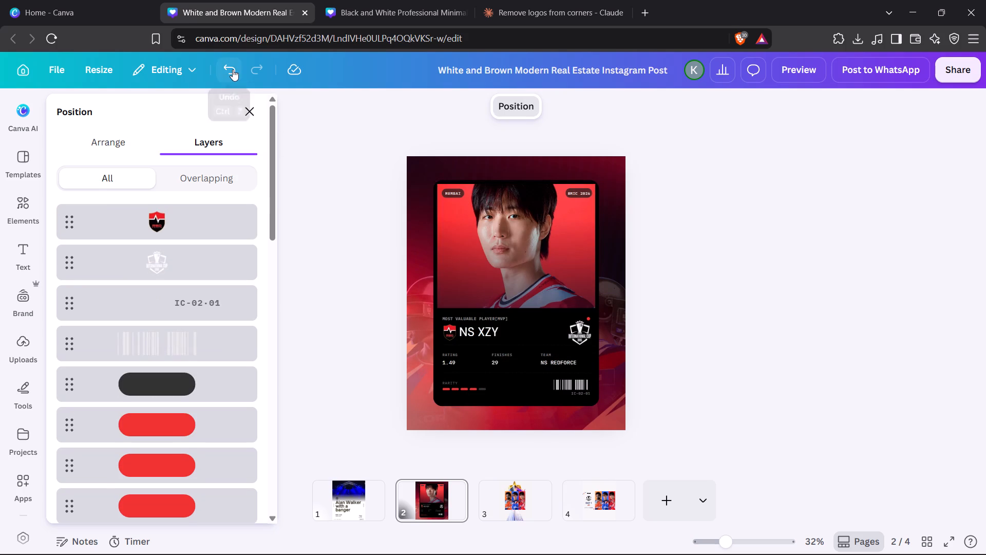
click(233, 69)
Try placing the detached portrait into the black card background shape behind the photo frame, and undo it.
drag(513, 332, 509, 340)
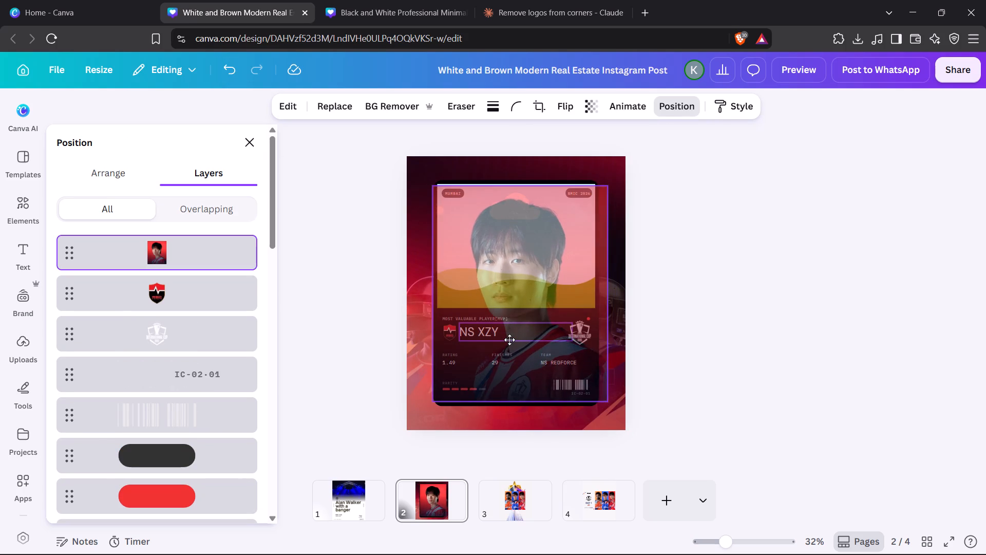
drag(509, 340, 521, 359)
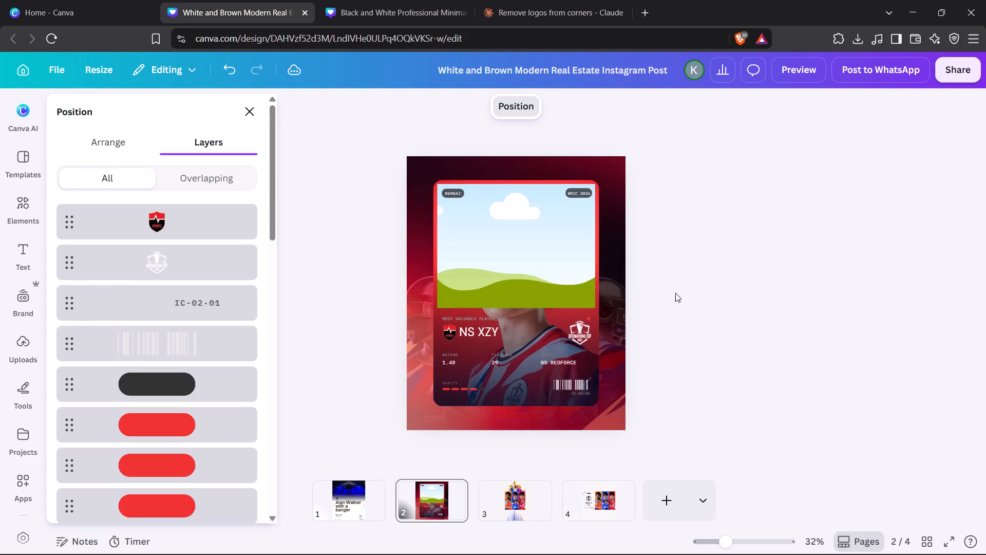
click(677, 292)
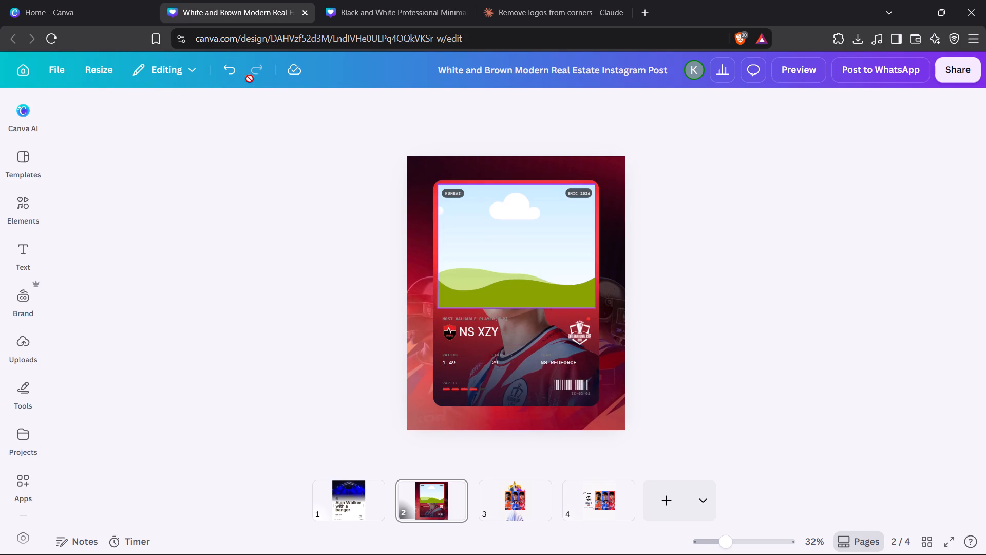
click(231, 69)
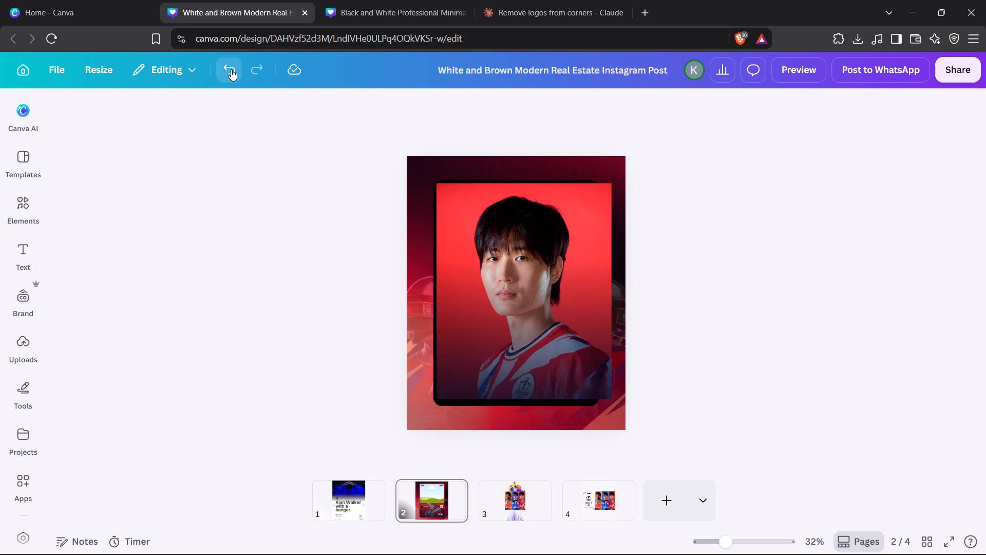
Place the detached portrait back into the MVP card's photo frame.
drag(546, 276, 529, 248)
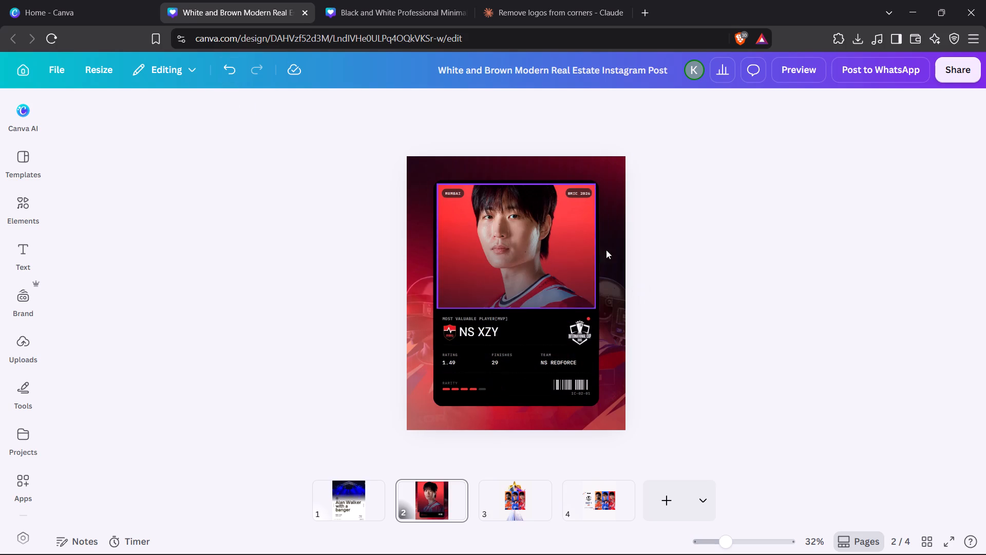
click(662, 244)
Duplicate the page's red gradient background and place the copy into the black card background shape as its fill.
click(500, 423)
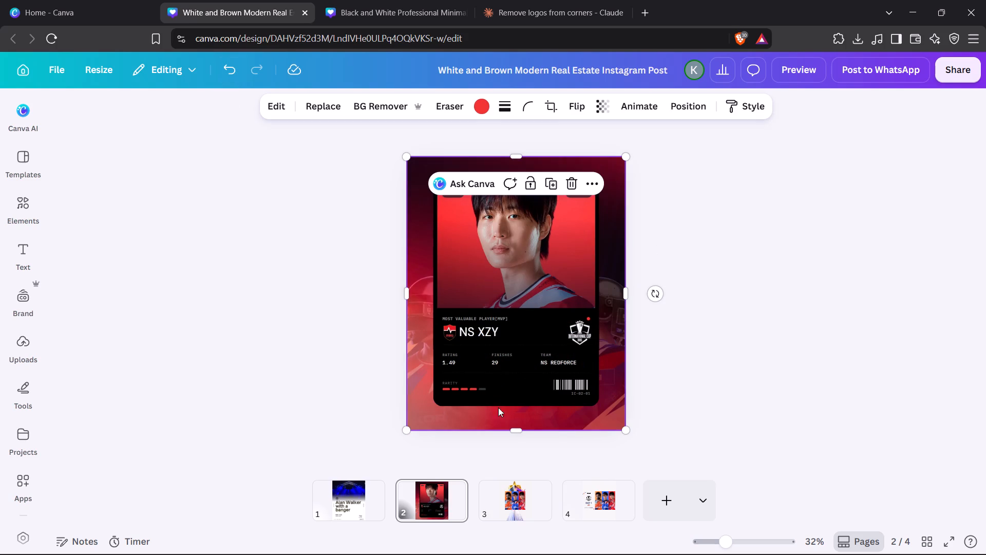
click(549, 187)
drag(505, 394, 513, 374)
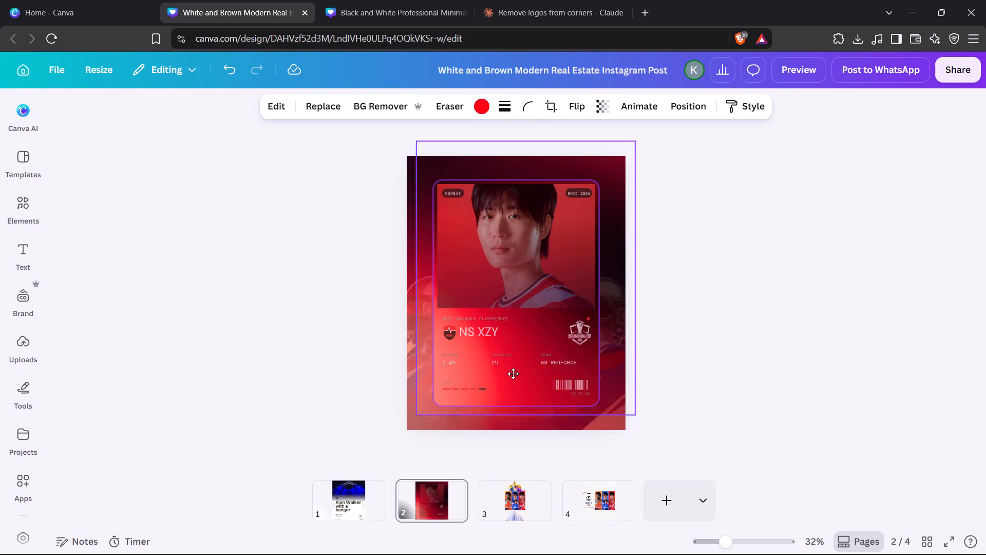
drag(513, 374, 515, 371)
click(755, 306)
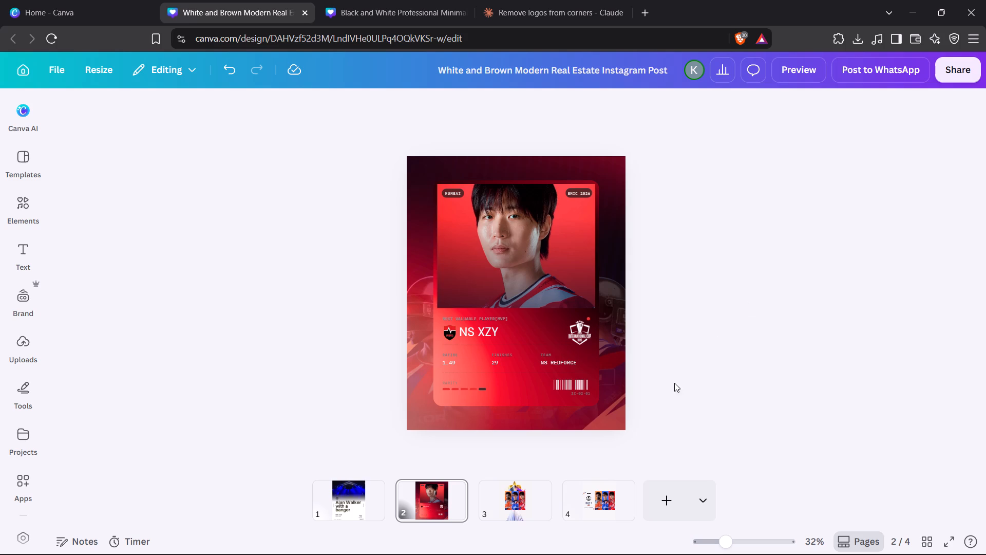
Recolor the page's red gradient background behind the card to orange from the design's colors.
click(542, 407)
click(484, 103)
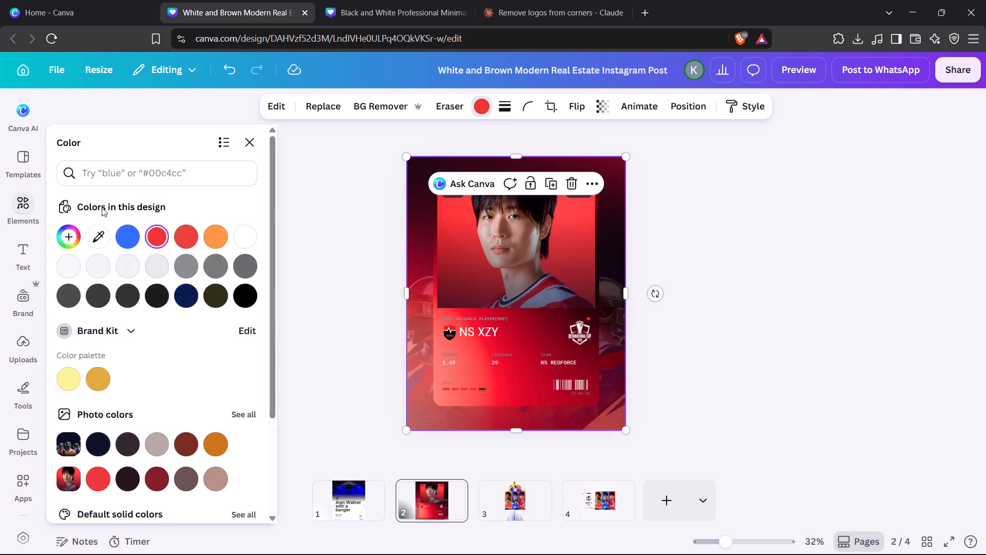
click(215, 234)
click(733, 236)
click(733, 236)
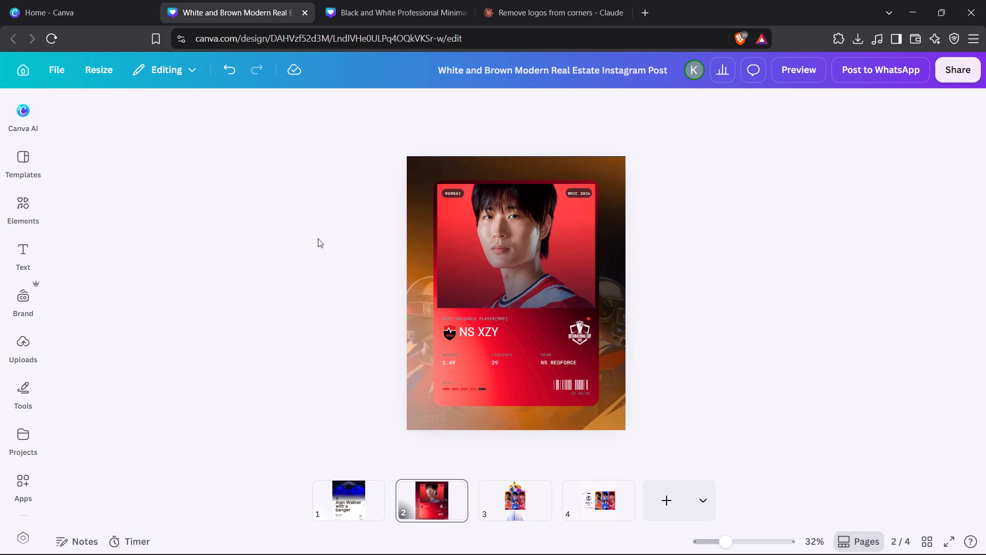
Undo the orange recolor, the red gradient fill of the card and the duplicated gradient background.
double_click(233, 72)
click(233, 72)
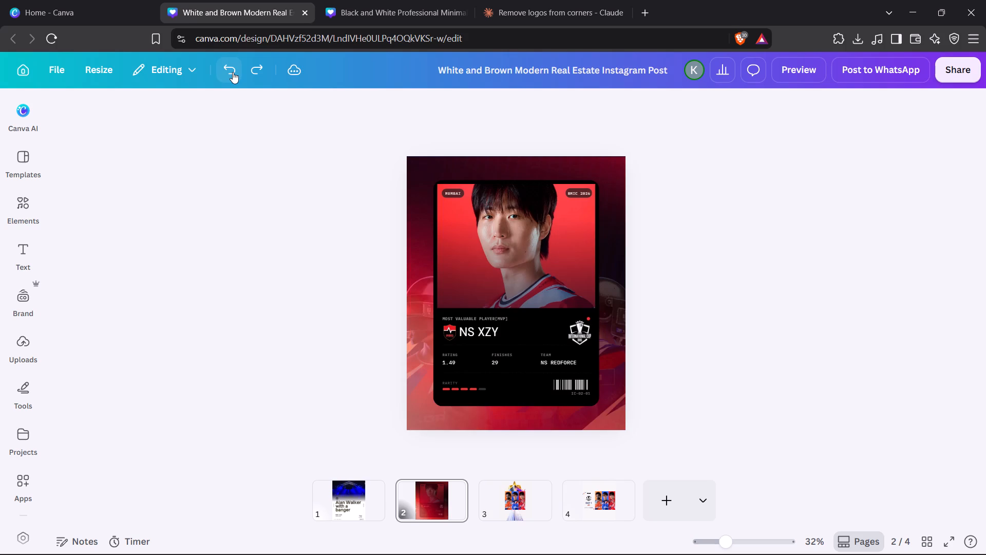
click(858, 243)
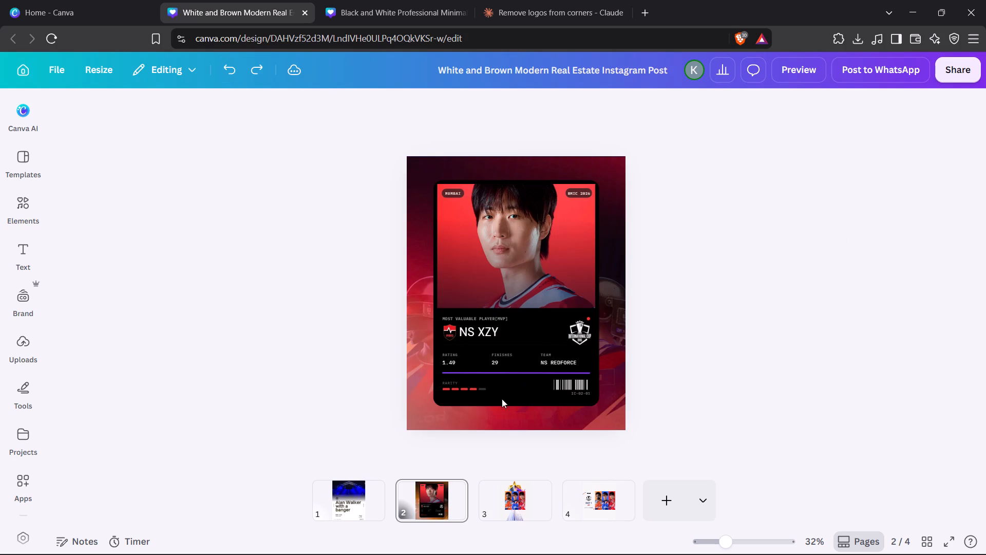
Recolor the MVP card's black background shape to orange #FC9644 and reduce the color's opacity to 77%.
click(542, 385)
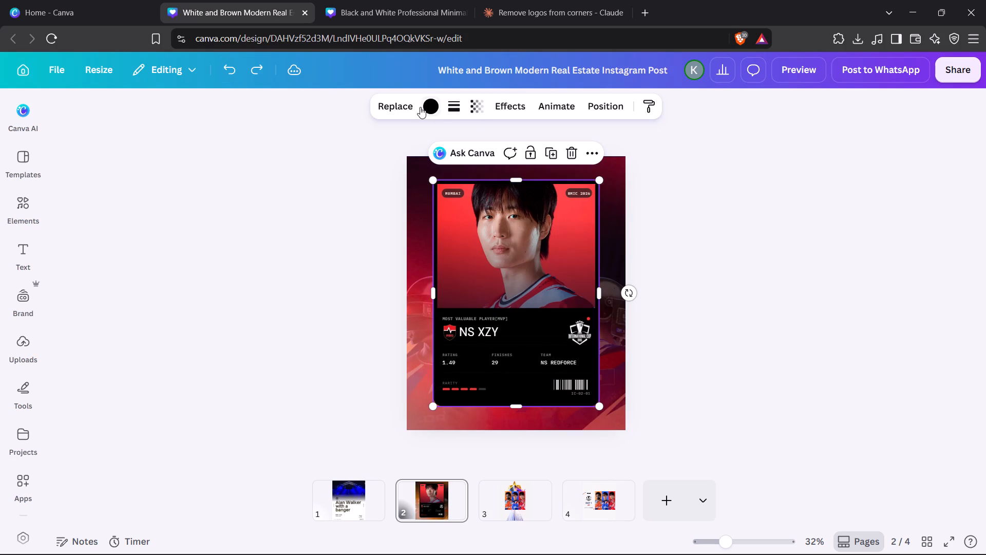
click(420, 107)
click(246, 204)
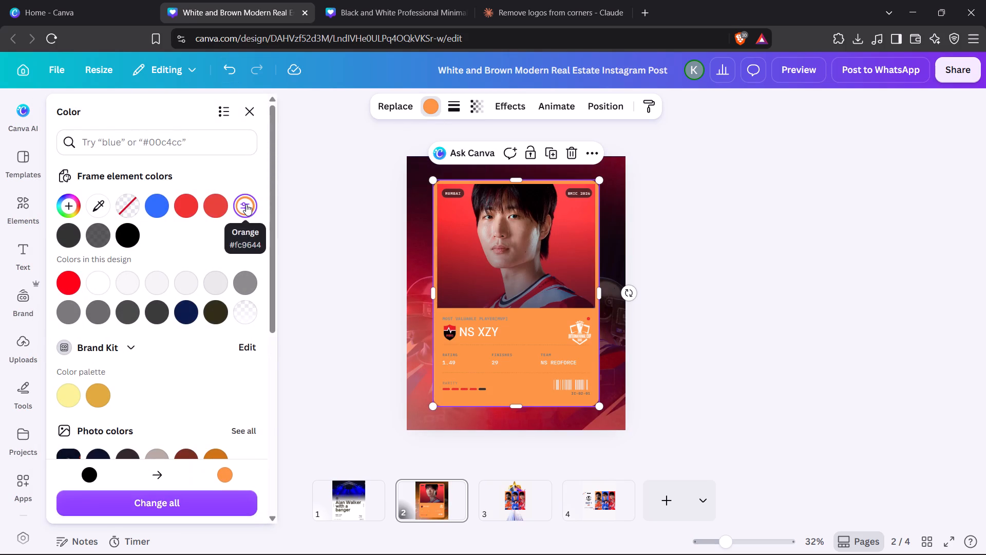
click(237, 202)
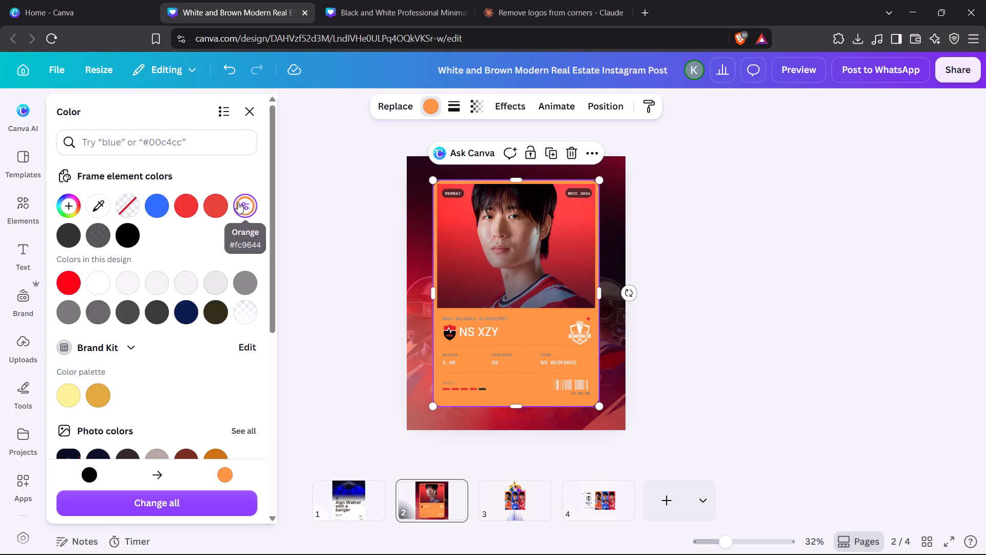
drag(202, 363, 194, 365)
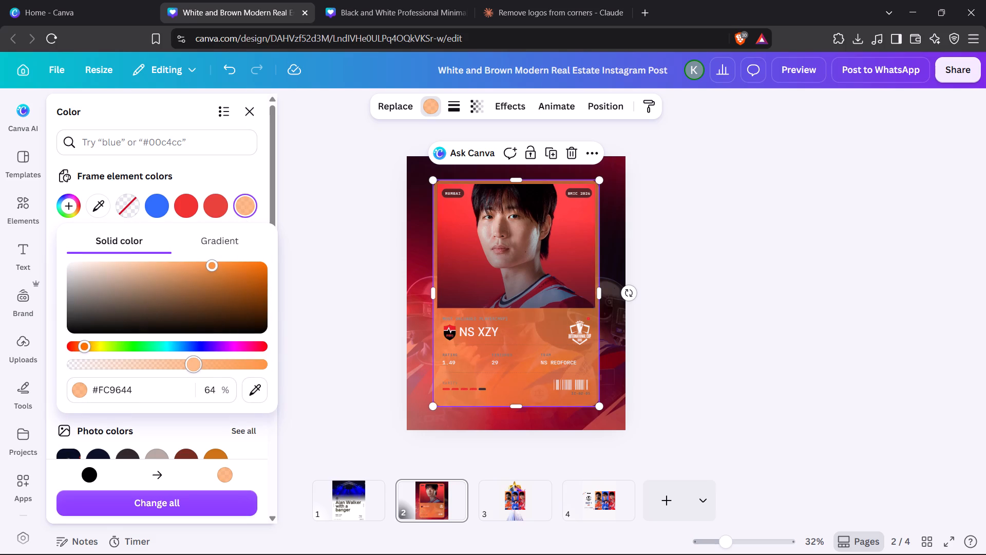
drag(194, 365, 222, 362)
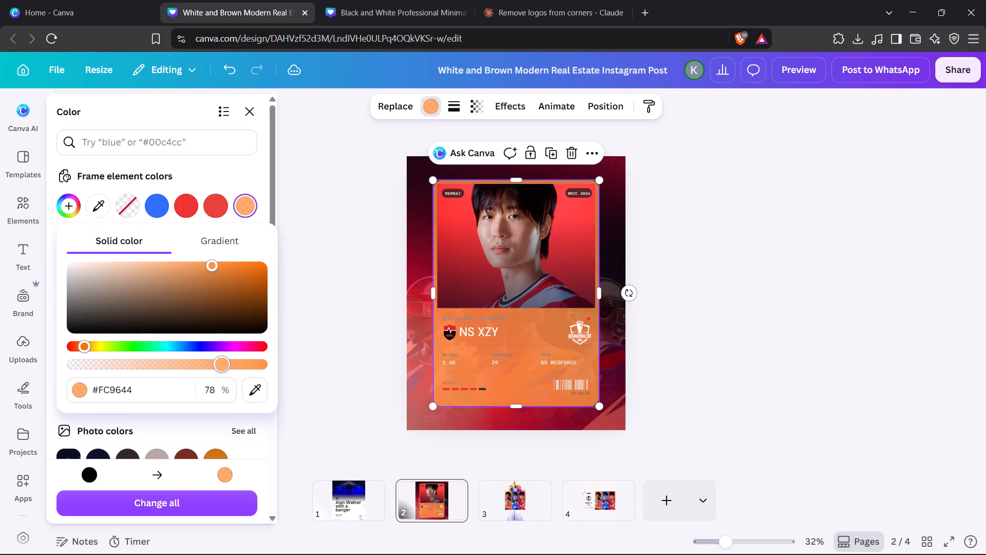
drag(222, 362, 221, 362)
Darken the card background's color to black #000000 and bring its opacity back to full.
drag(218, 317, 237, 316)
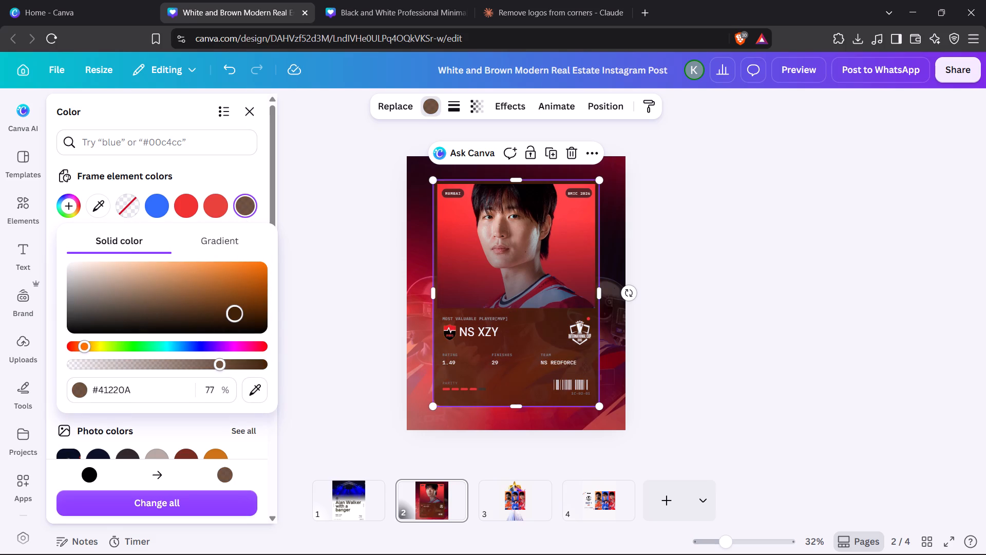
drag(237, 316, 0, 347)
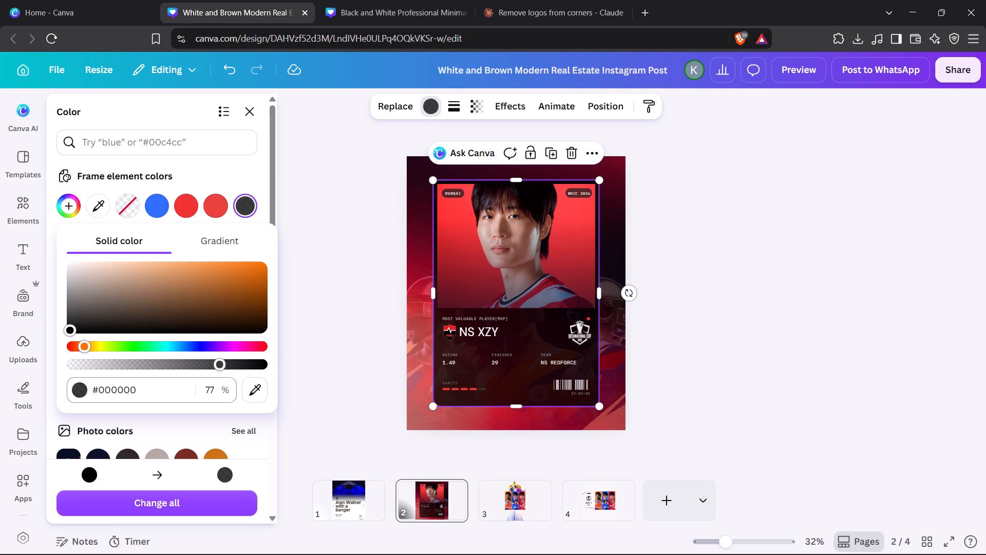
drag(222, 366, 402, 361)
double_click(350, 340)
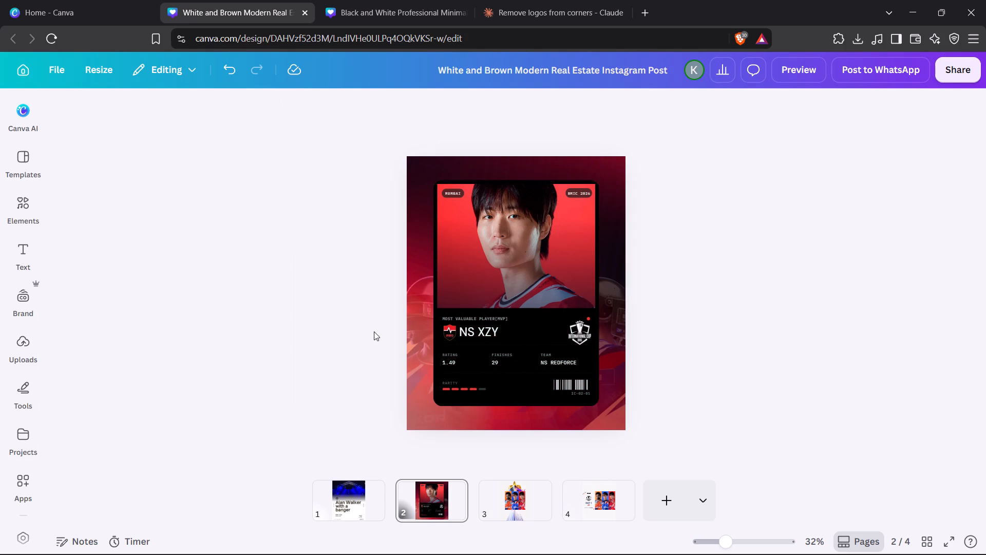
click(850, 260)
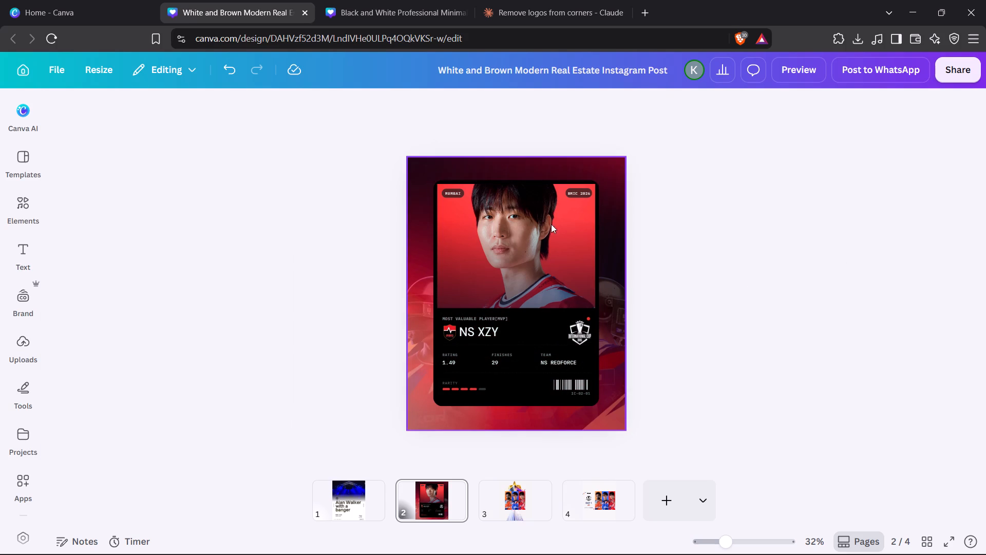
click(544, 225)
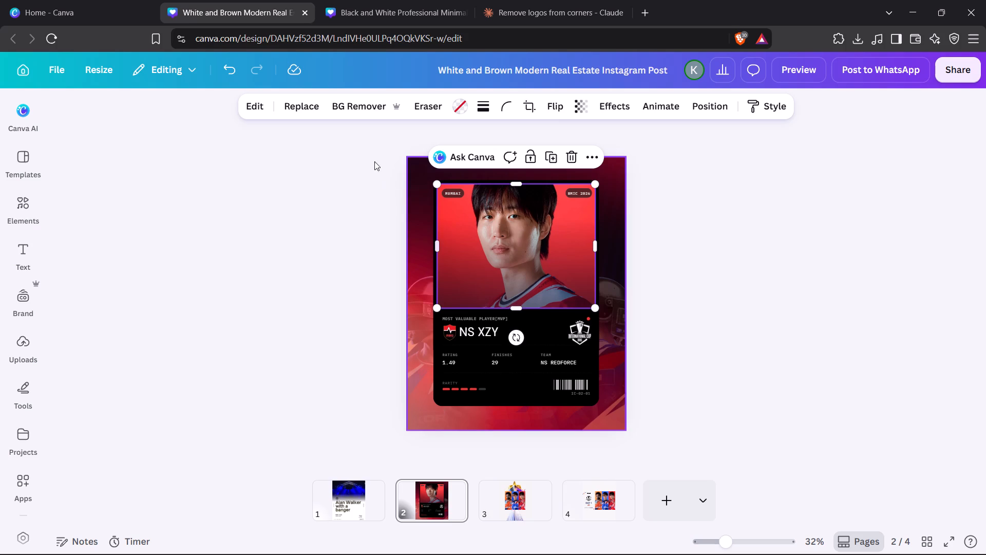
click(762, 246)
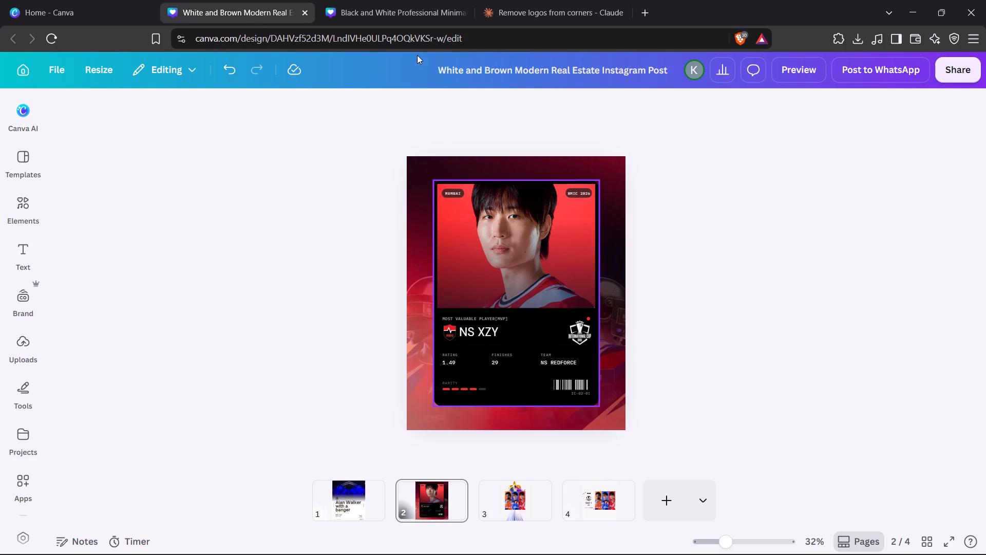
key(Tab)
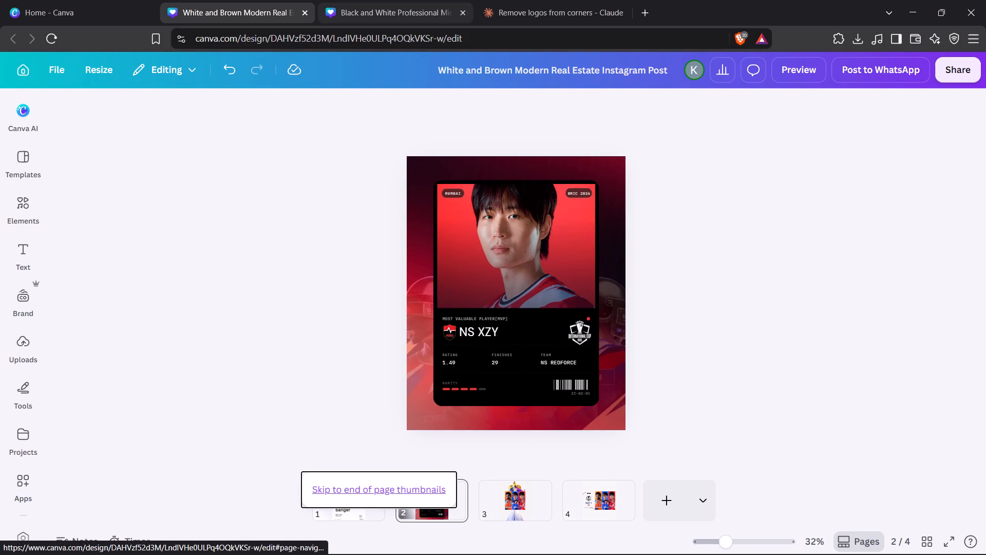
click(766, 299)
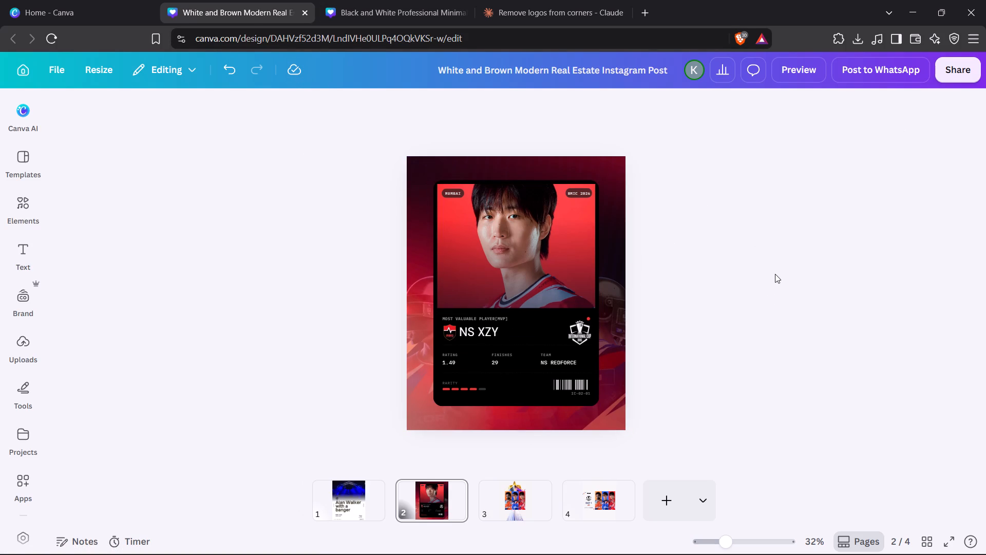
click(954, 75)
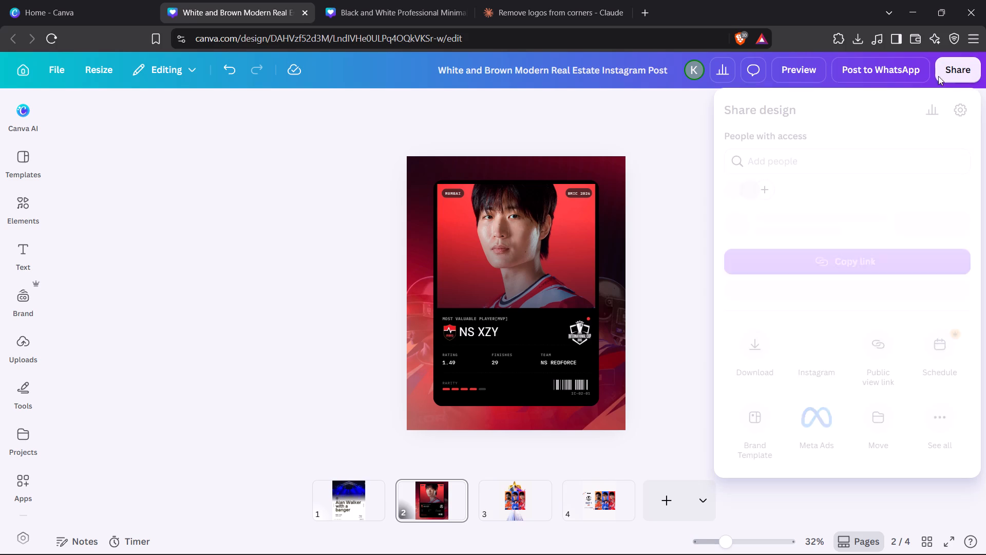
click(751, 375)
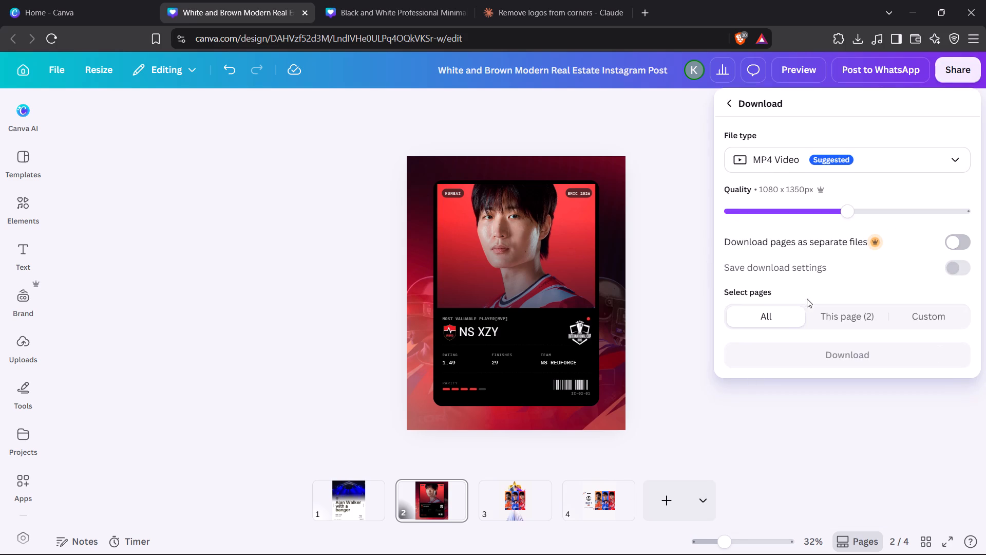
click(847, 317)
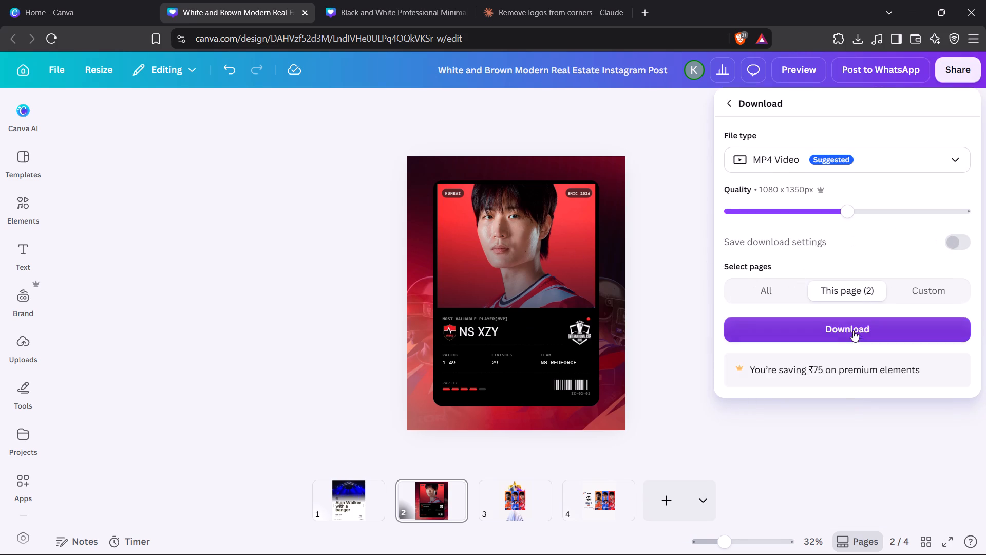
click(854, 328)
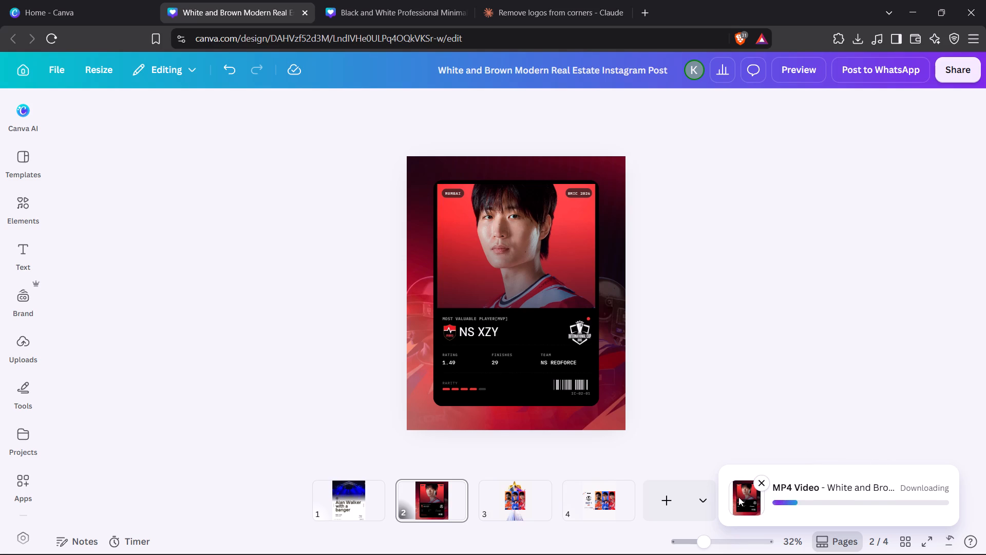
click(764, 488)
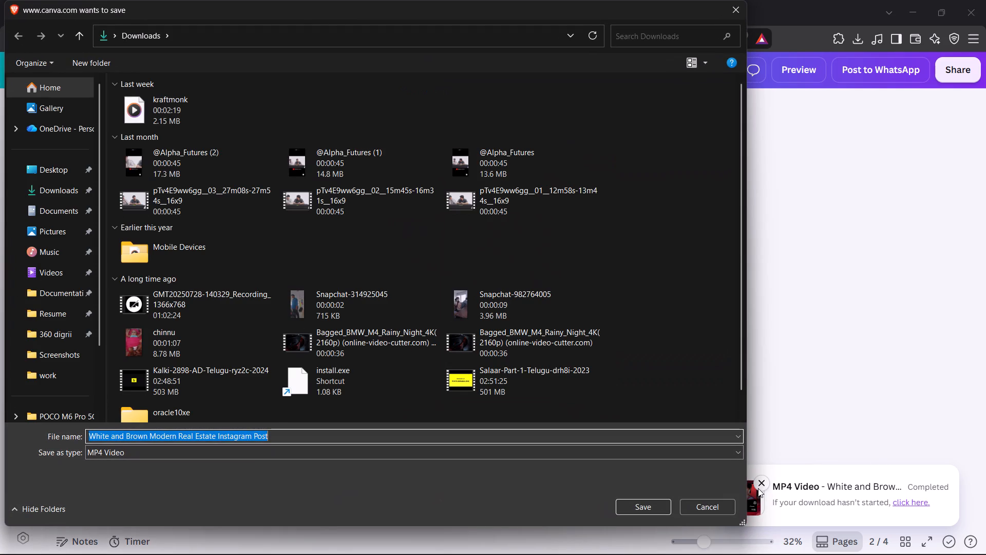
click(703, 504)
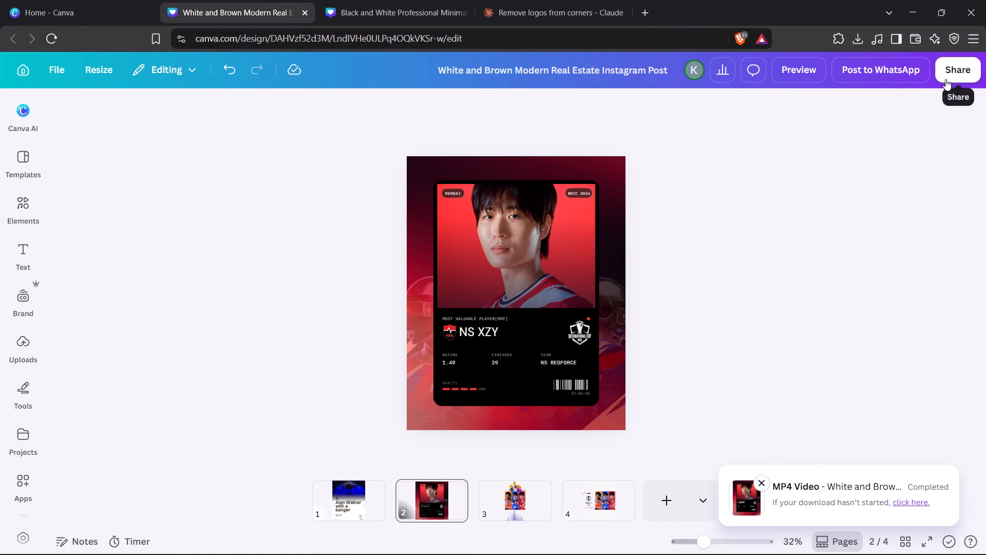
click(945, 79)
click(751, 373)
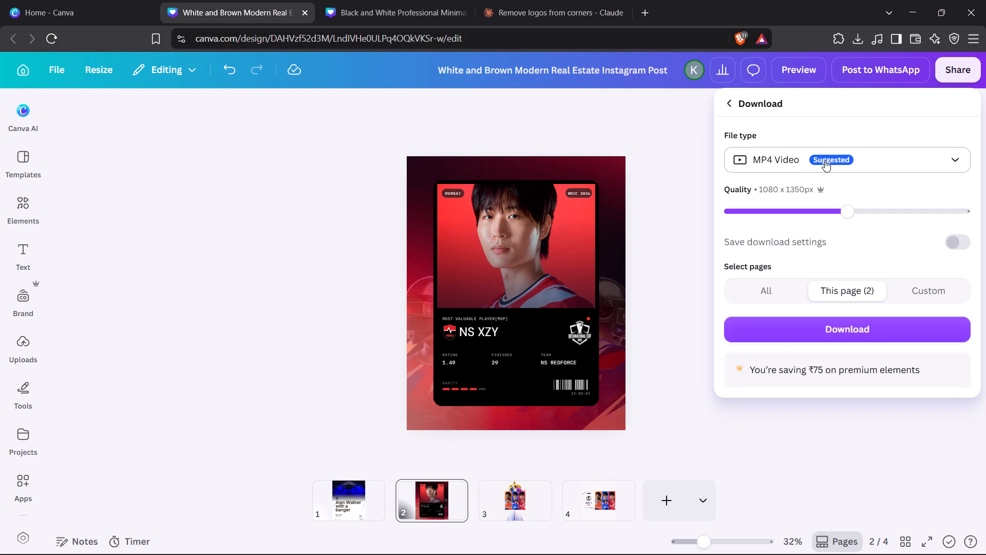
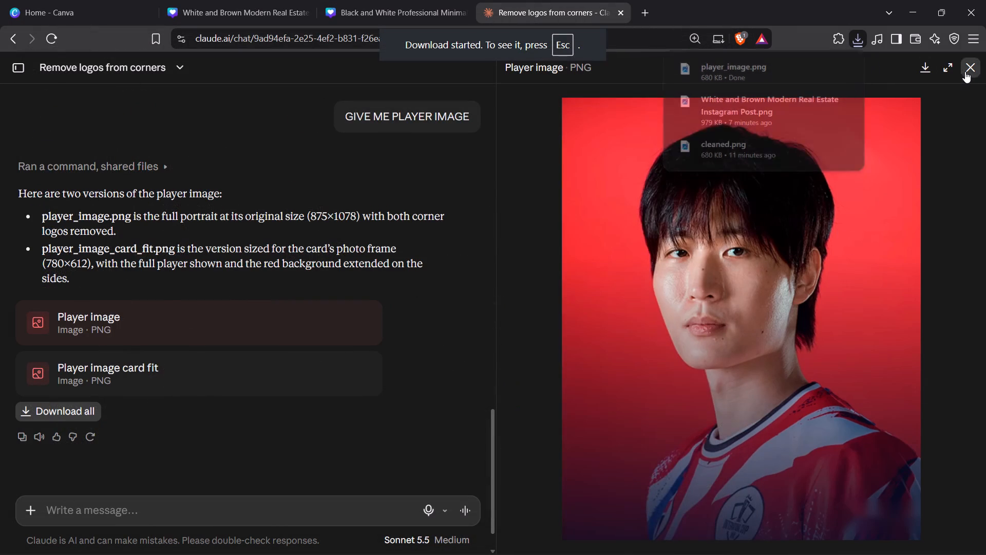
Preview the "Player image card fit" file shared in the Claude chat and close the preview.
scroll(506, 301, down, 3)
click(479, 331)
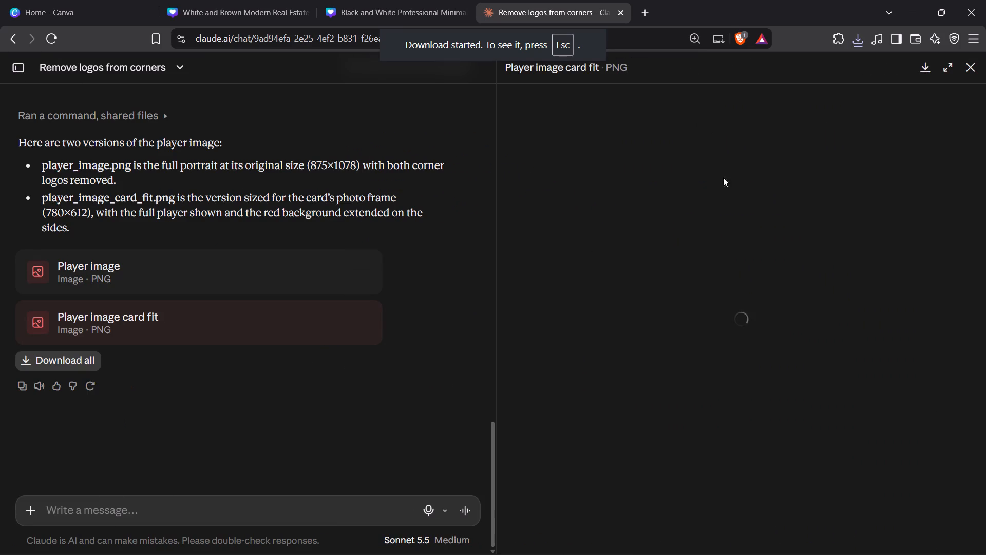
scroll(830, 256, down, 4)
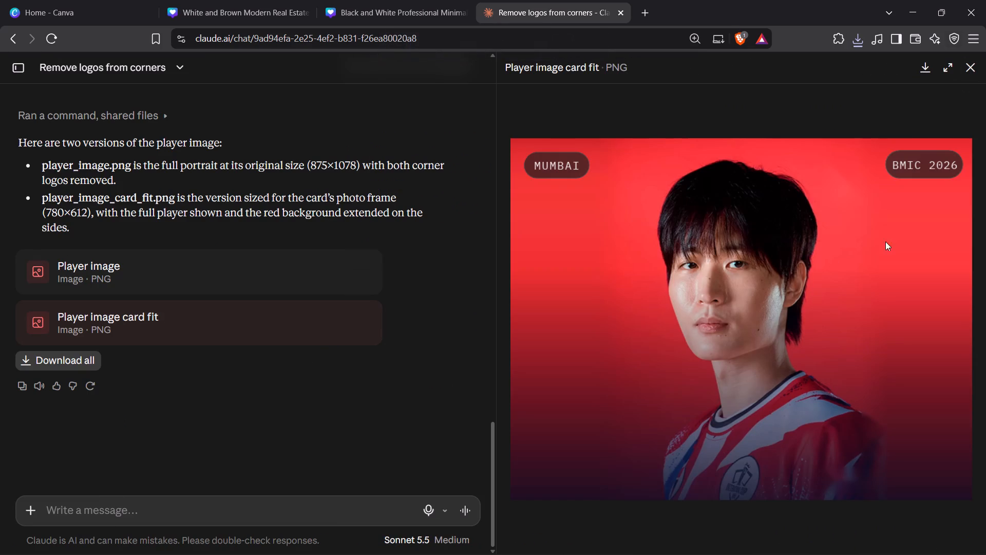
click(969, 64)
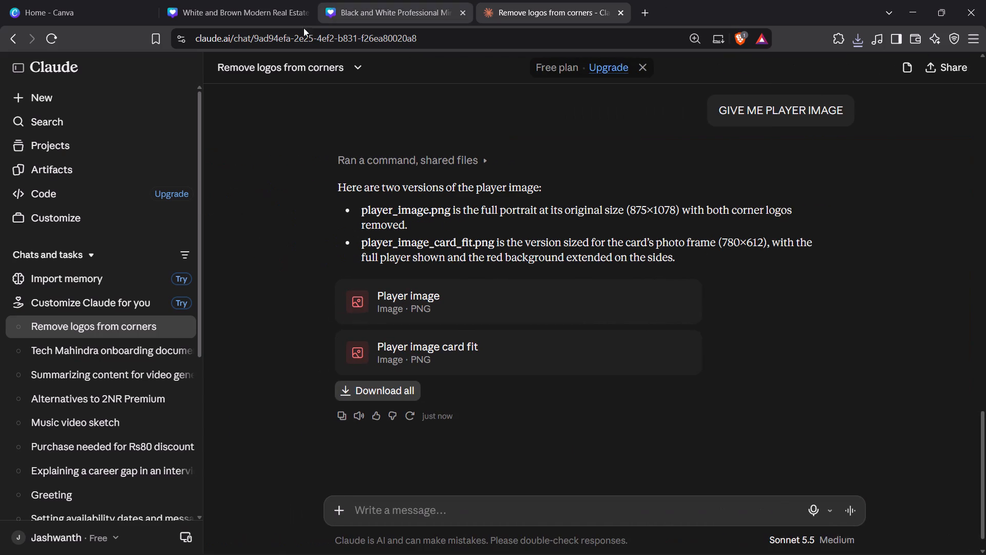
Switch to the Canva MVP card design, start replacing the card's player photo, and upload the downloaded player image.
click(385, 7)
drag(251, 0, 258, 0)
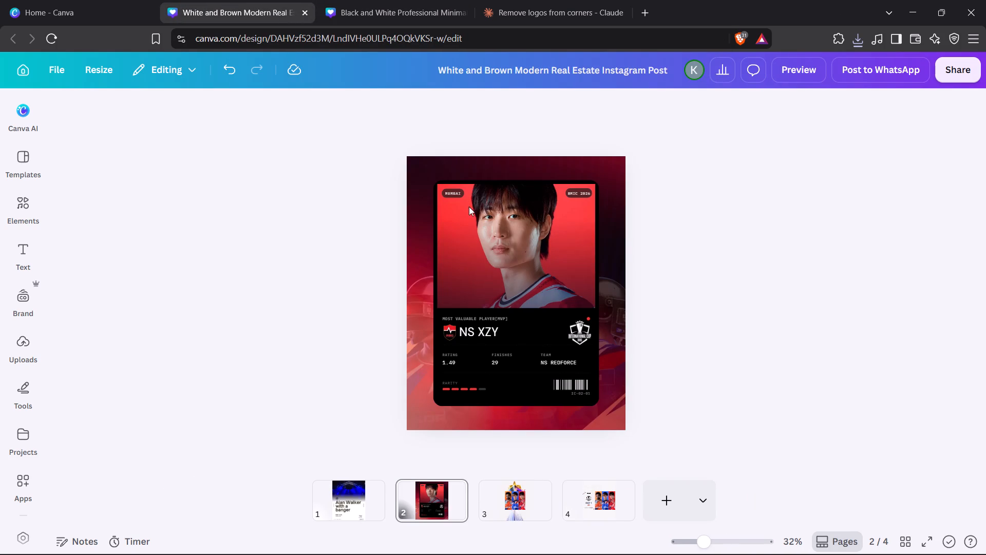
click(494, 255)
click(313, 105)
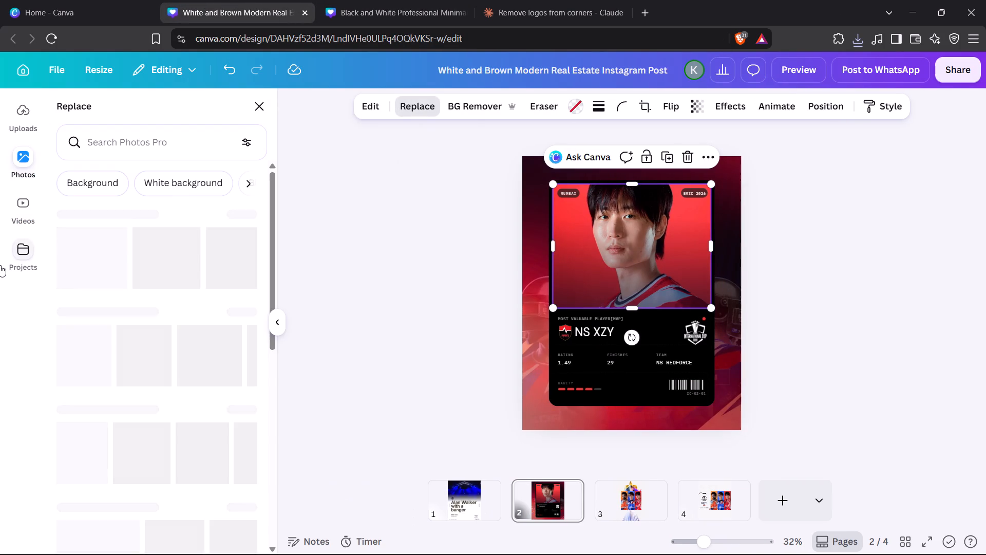
click(13, 120)
click(148, 177)
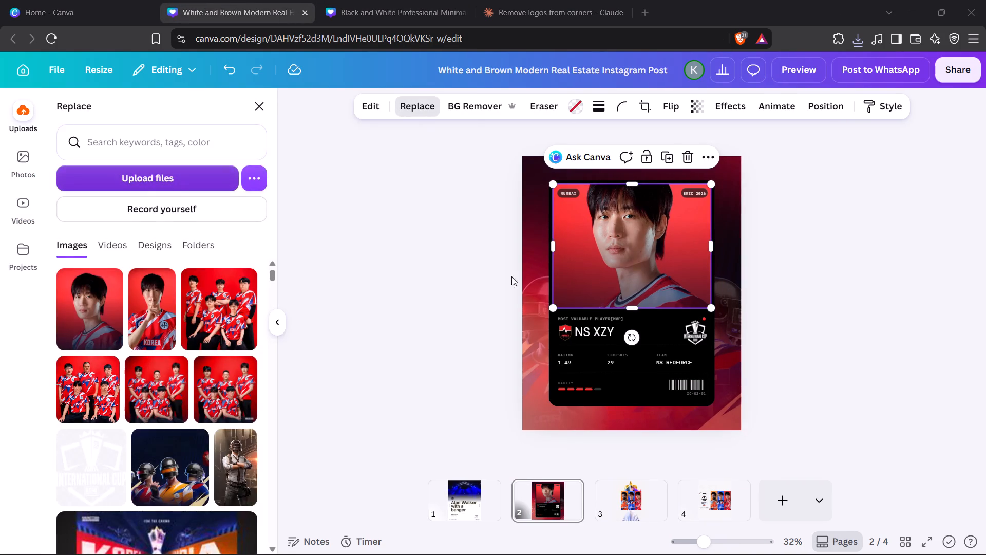
click(173, 110)
key(Return)
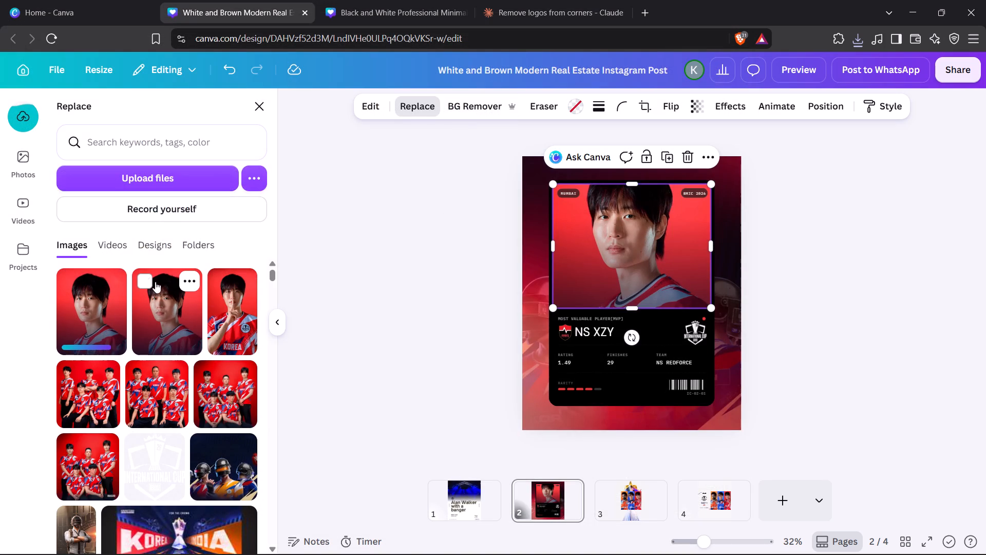
Move the older duplicate player portrait from the uploaded images to Trash.
click(136, 282)
click(231, 522)
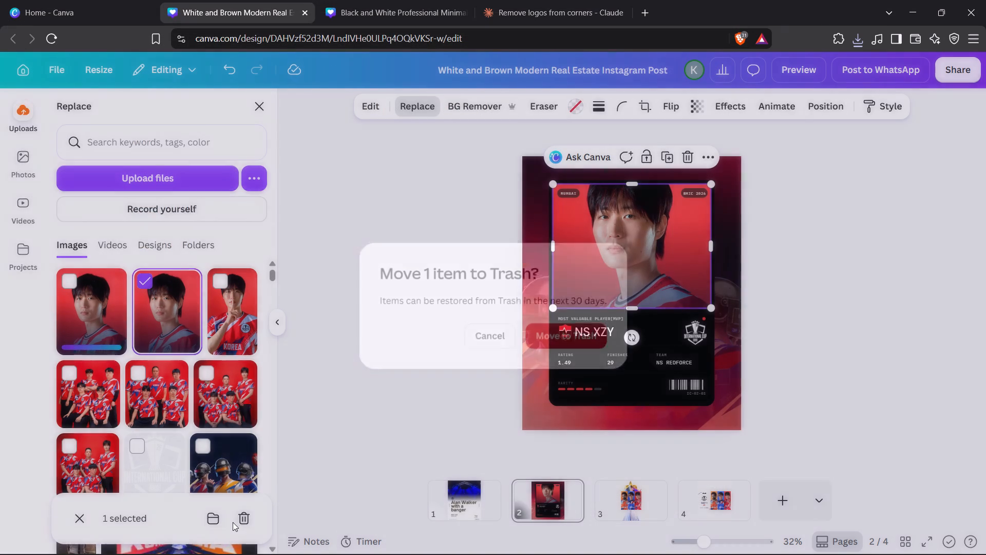
click(548, 338)
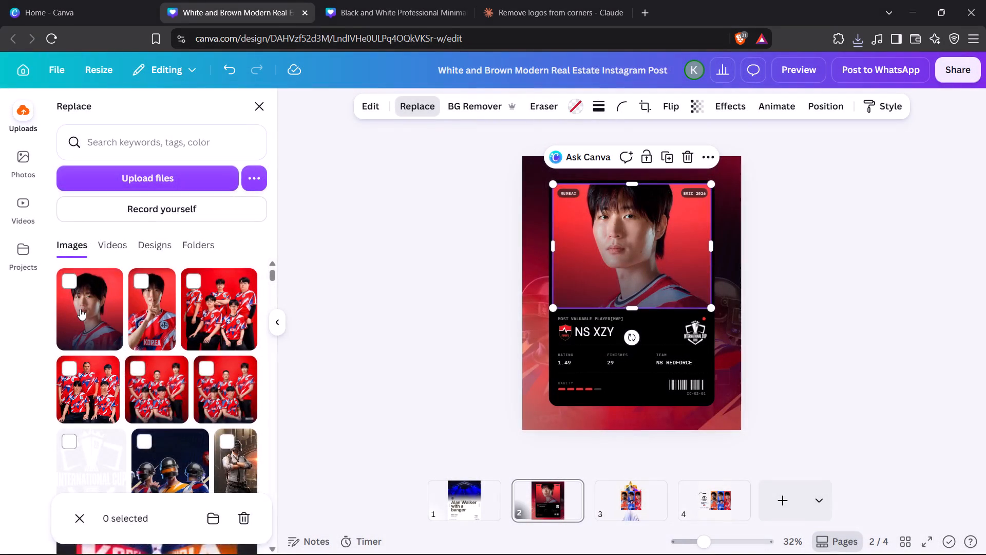
Replace the card's player photo with the newly uploaded portrait.
click(80, 309)
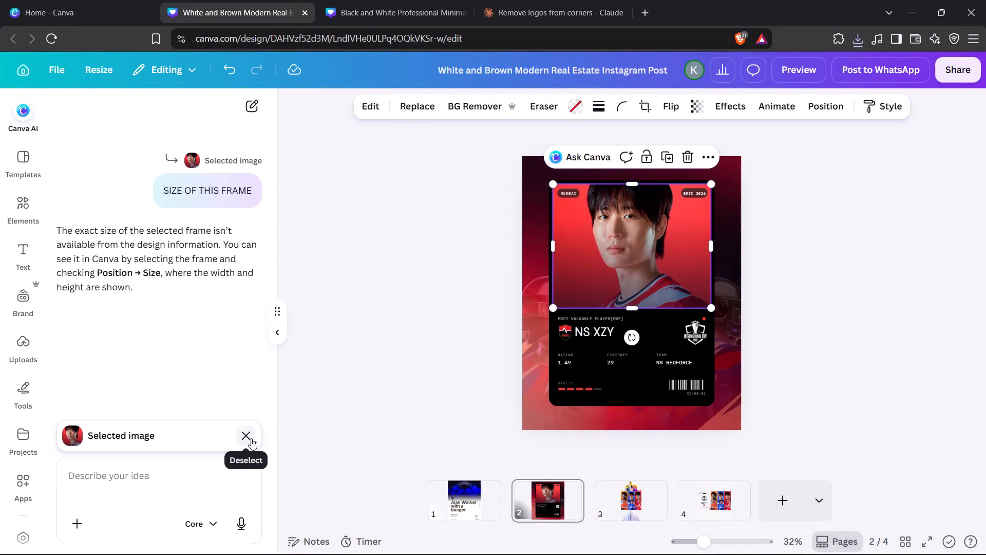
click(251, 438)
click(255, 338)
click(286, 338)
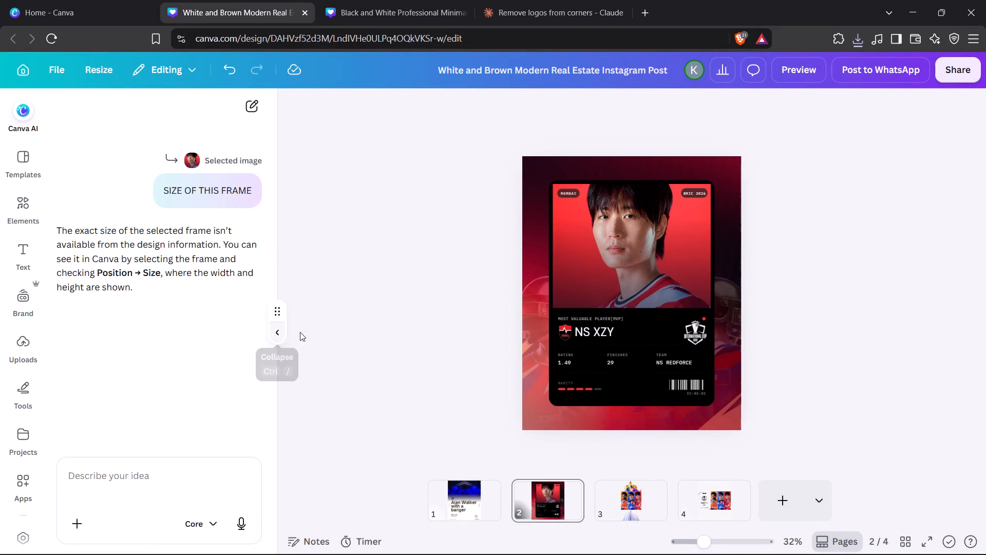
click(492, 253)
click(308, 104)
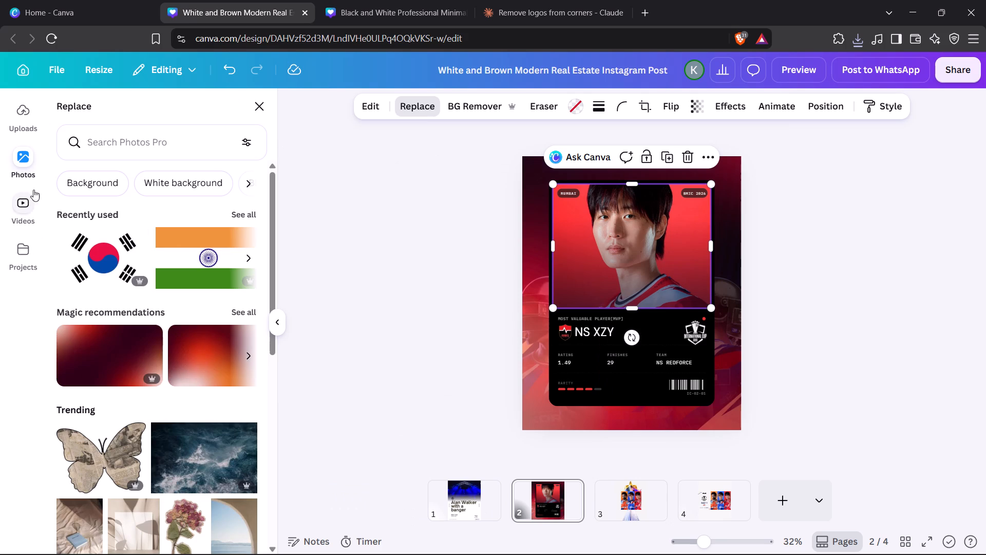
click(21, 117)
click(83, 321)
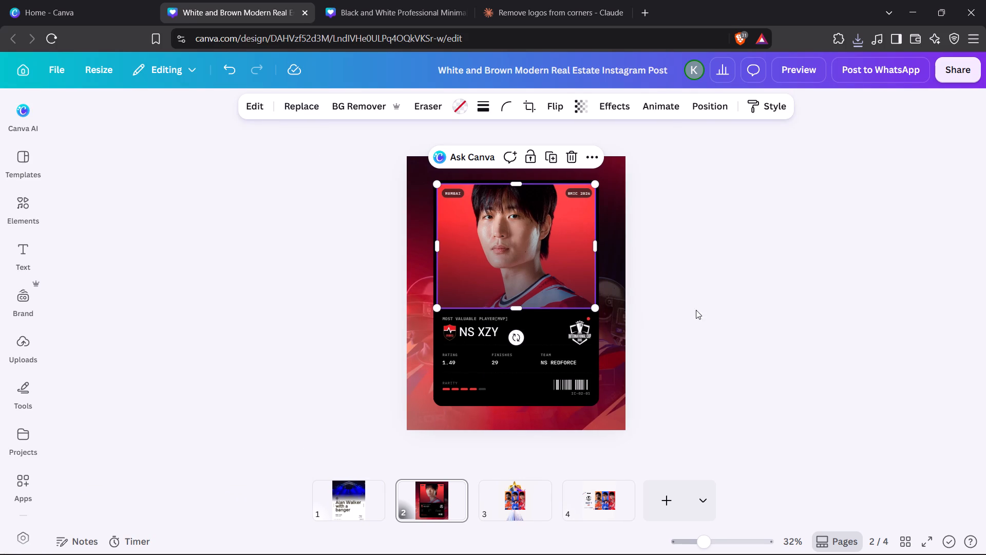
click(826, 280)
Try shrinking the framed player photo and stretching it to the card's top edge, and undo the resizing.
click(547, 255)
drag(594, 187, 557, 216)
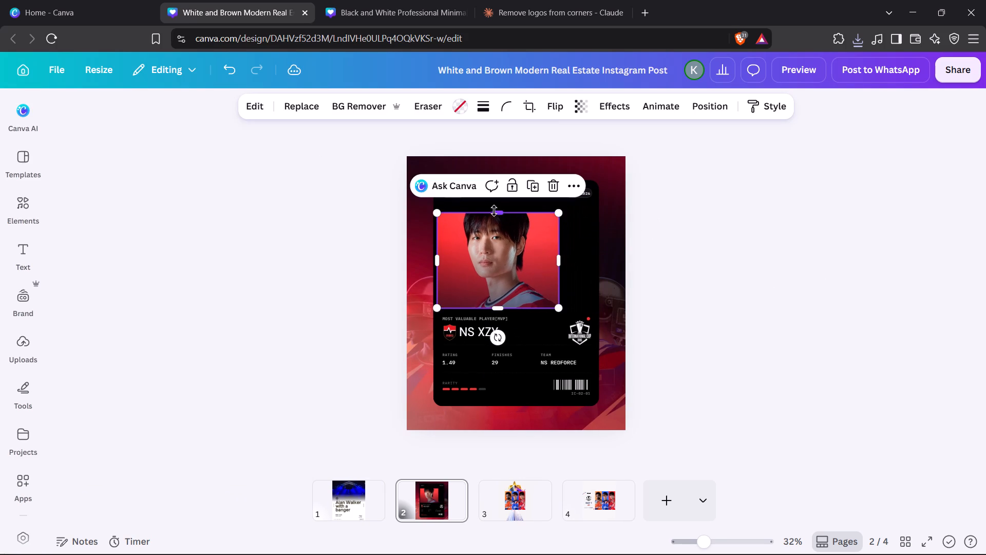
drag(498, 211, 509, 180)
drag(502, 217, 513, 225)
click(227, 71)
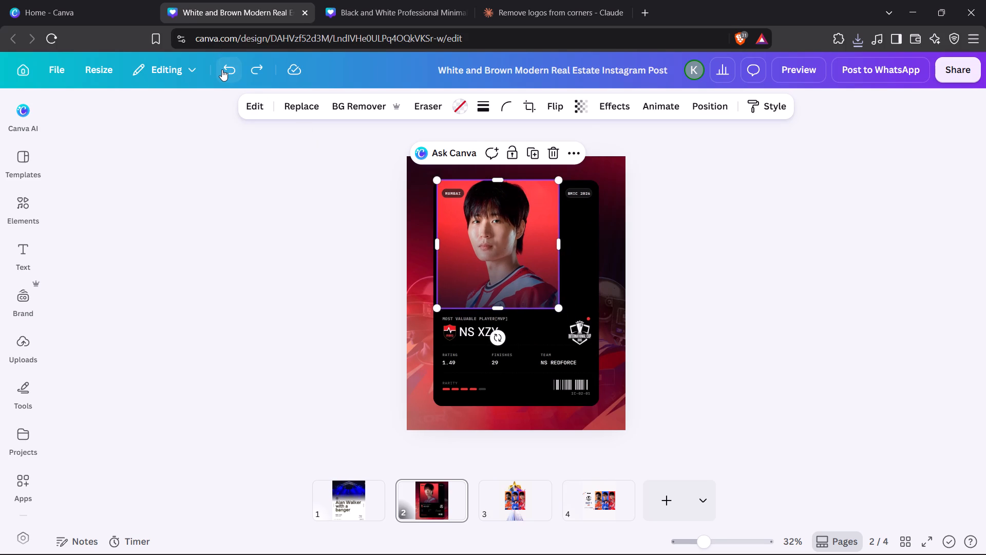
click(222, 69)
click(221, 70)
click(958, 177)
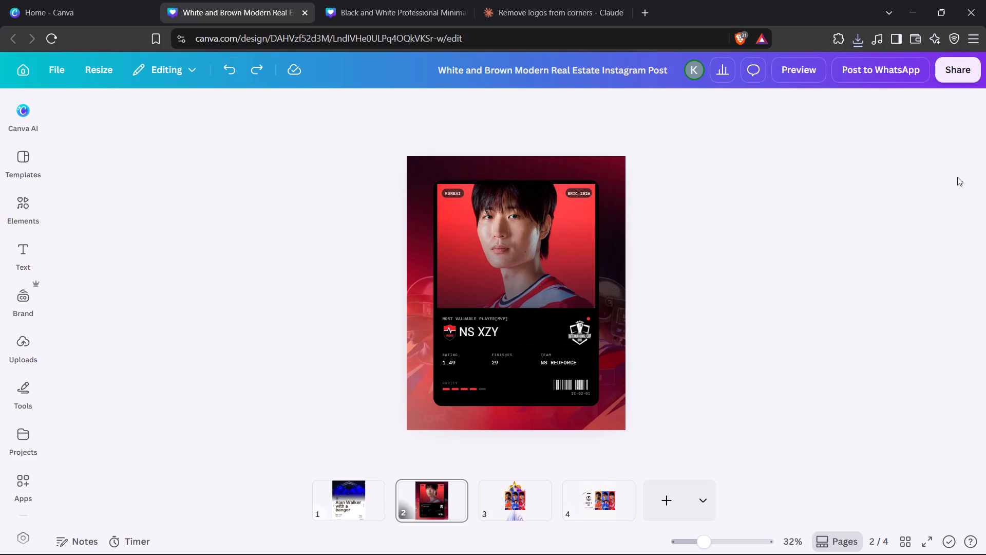
Replace the player photo in the card's frame with a solid bright red fill from the default solid colors.
click(520, 248)
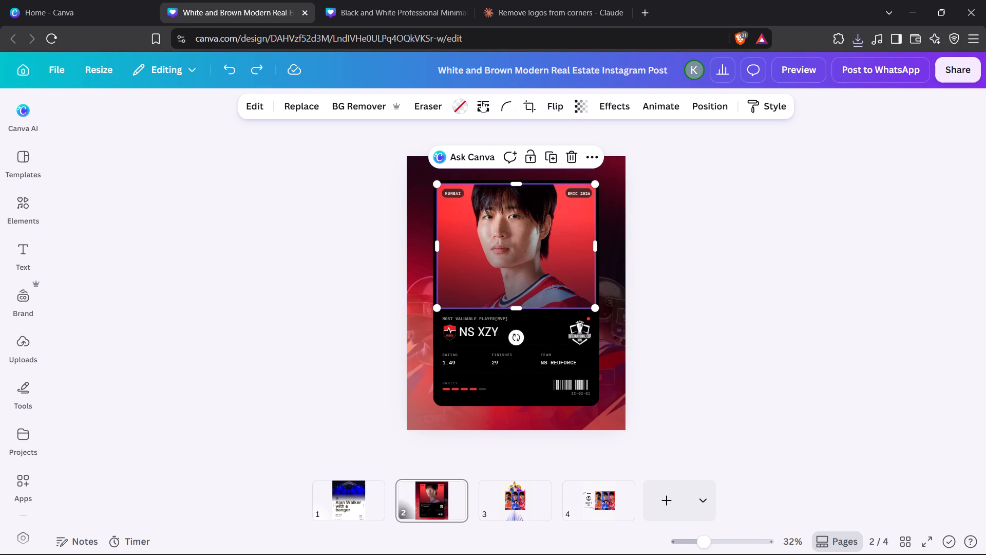
click(461, 107)
click(80, 310)
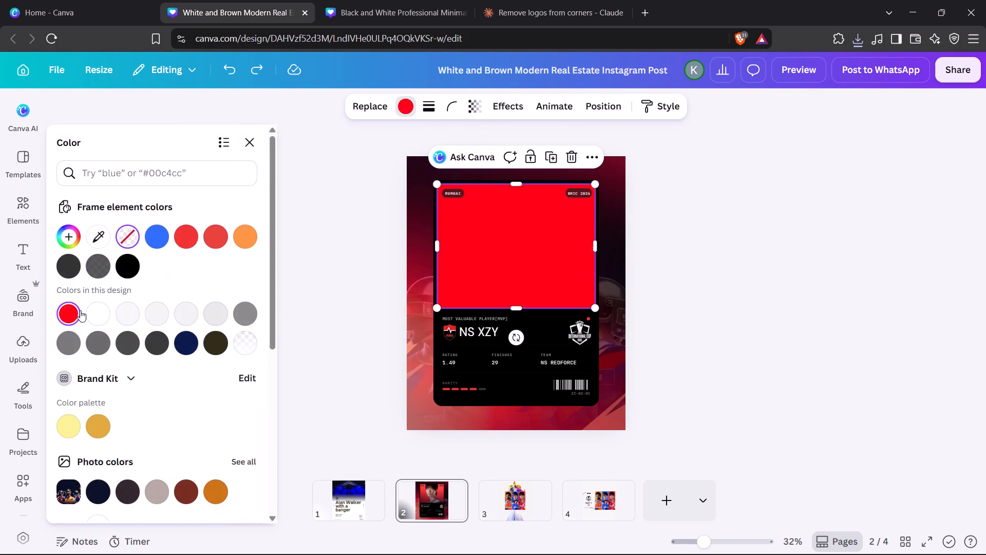
click(220, 211)
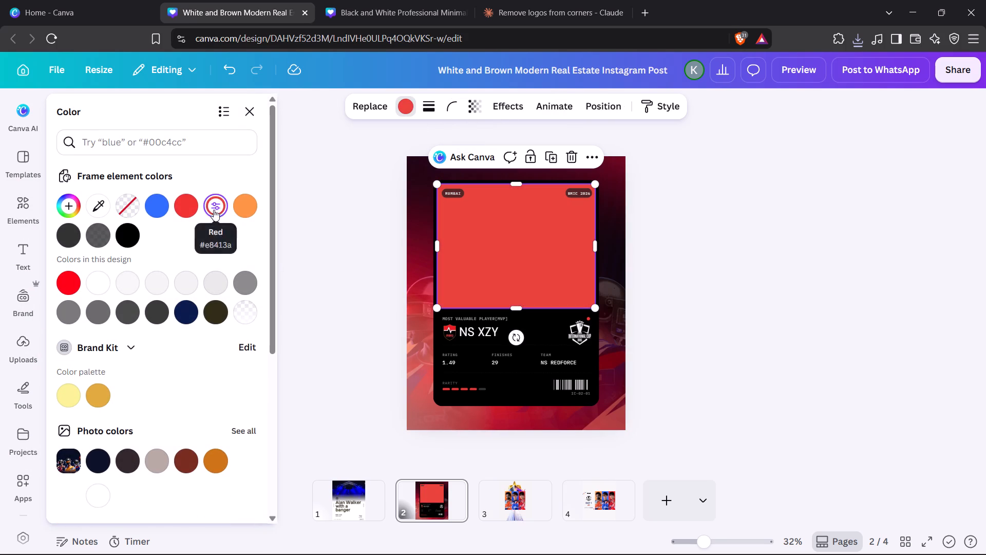
click(184, 207)
scroll(153, 449, down, 6)
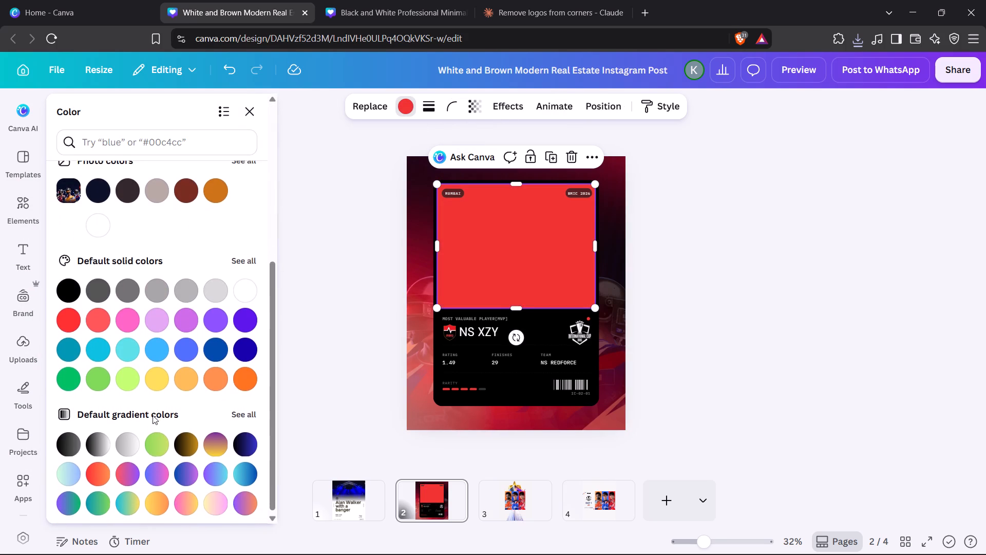
click(72, 319)
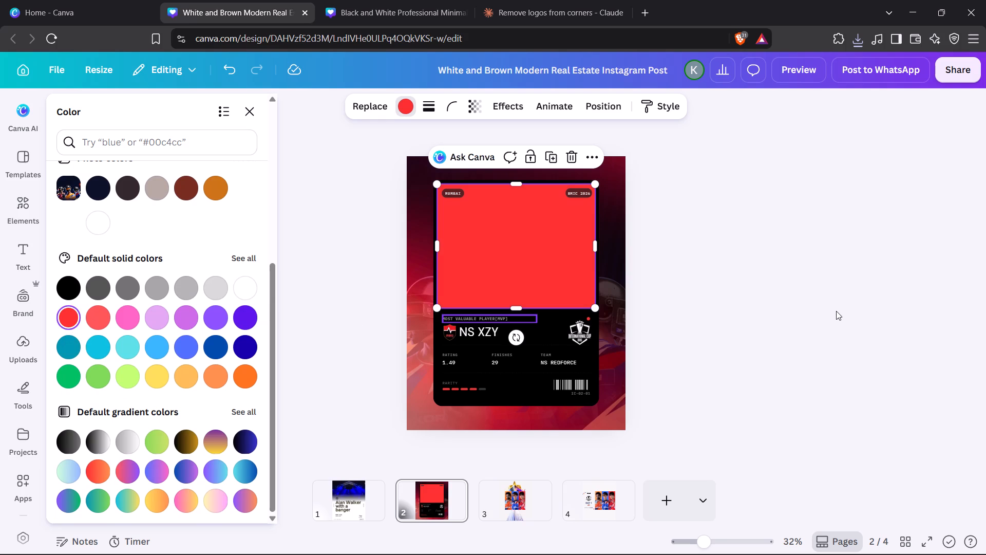
click(836, 311)
click(835, 310)
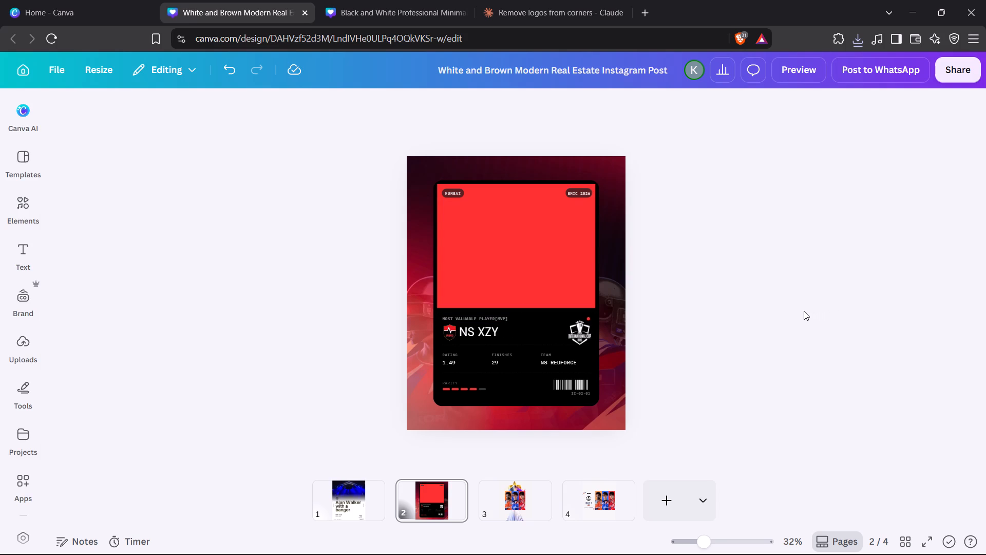
Add the close-up portrait of the player in the red jersey from the uploads and scale it down over the card.
click(20, 348)
click(98, 292)
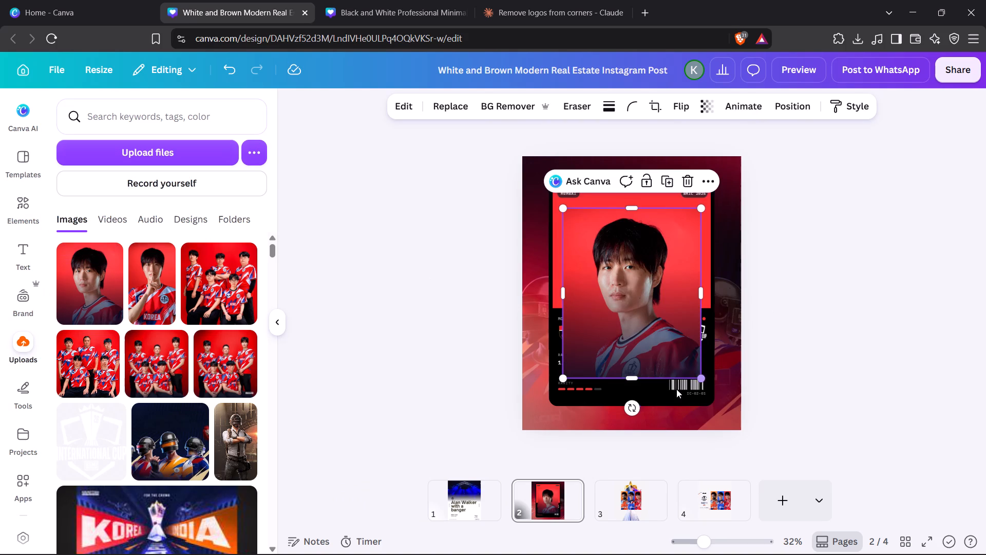
drag(565, 377, 601, 345)
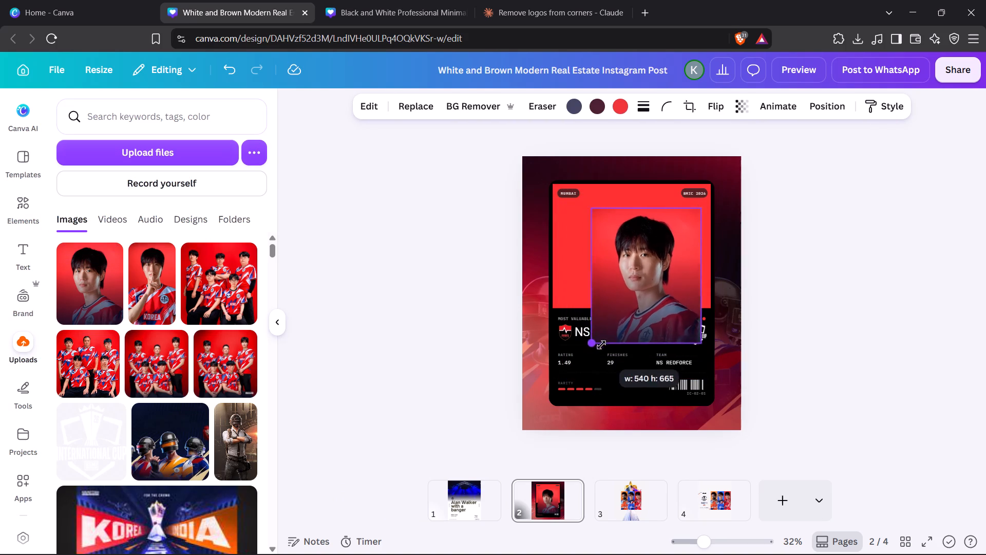
drag(601, 345, 616, 318)
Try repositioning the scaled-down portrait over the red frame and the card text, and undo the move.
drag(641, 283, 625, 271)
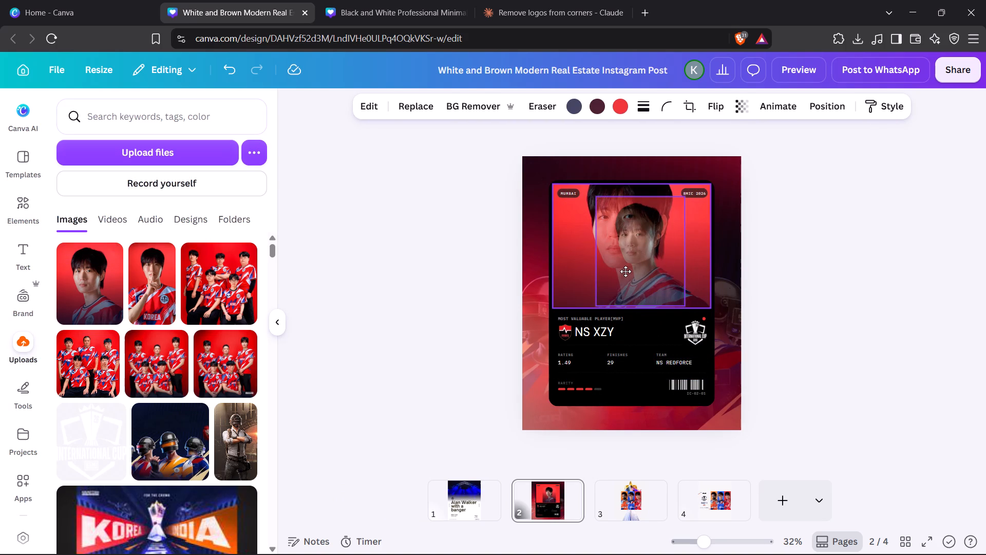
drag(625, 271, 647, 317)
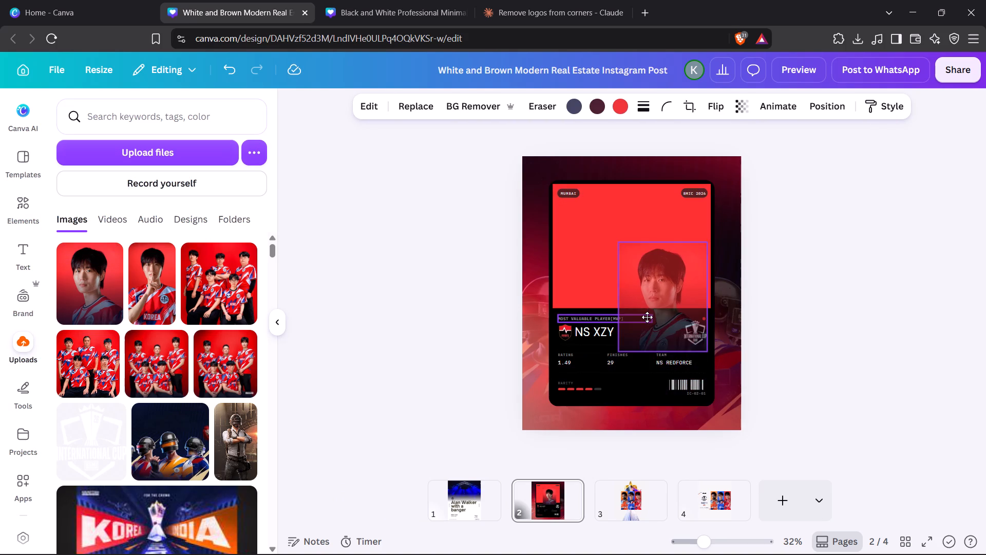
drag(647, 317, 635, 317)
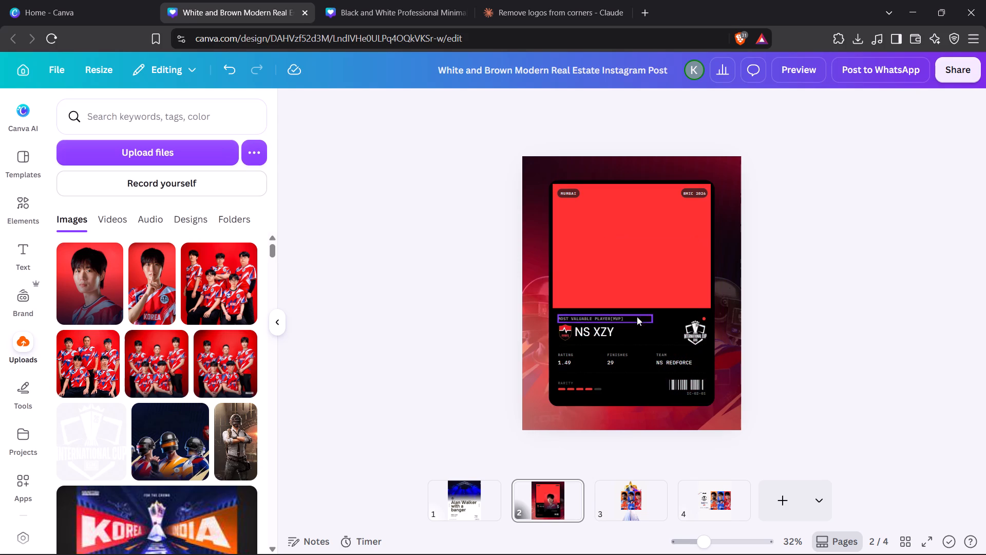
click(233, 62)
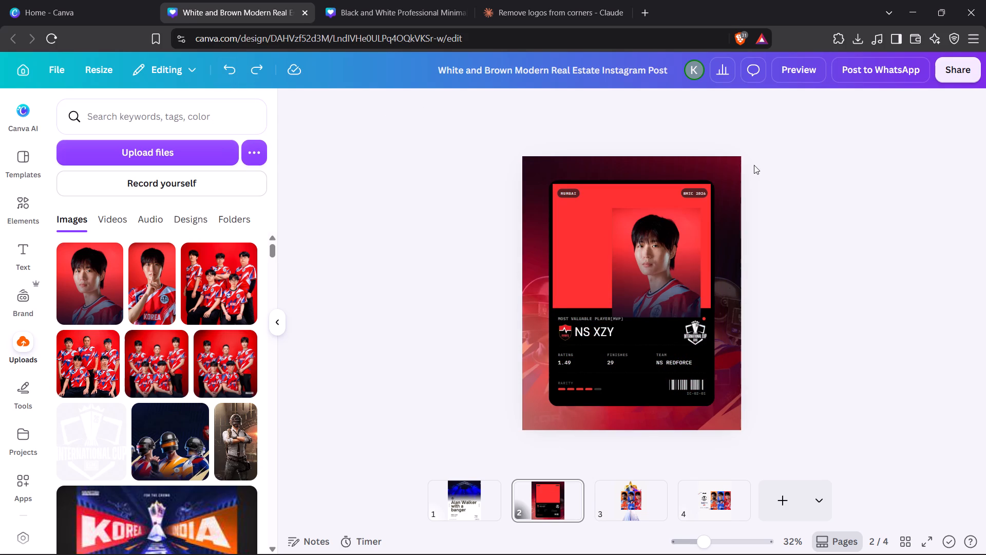
Recolor the red frame with the Vivid red #f3383b taken from the player portrait's photo colors.
click(644, 247)
click(589, 243)
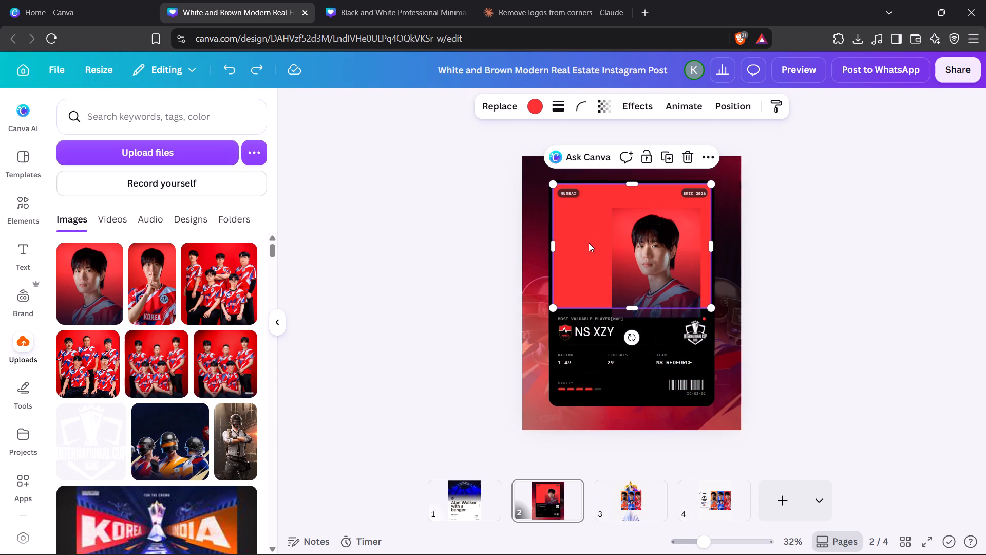
drag(534, 109, 539, 114)
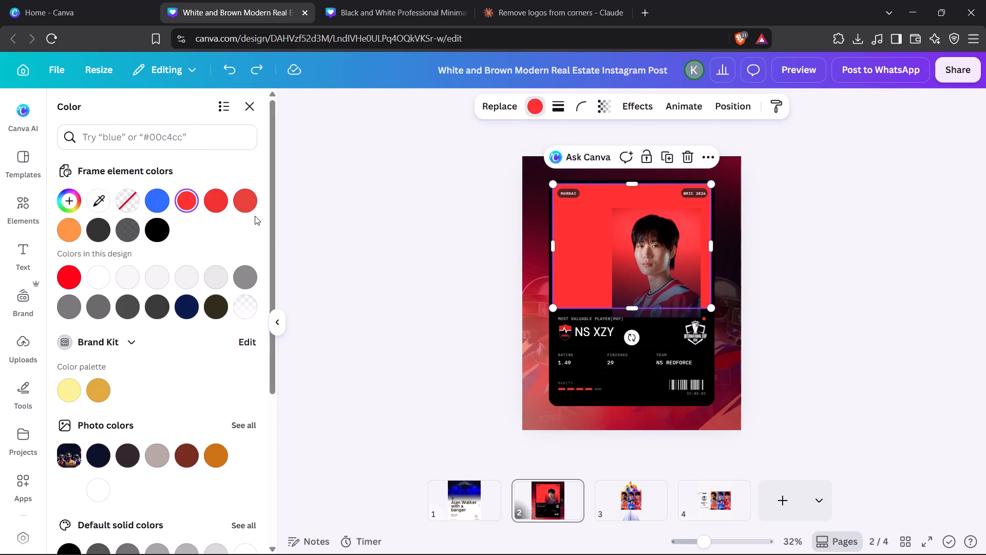
scroll(161, 348, down, 3)
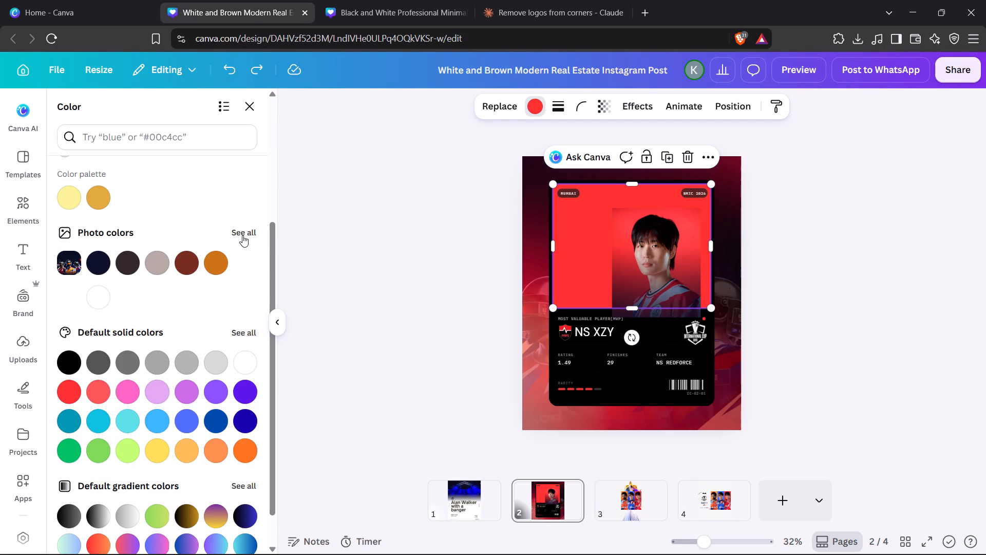
click(243, 229)
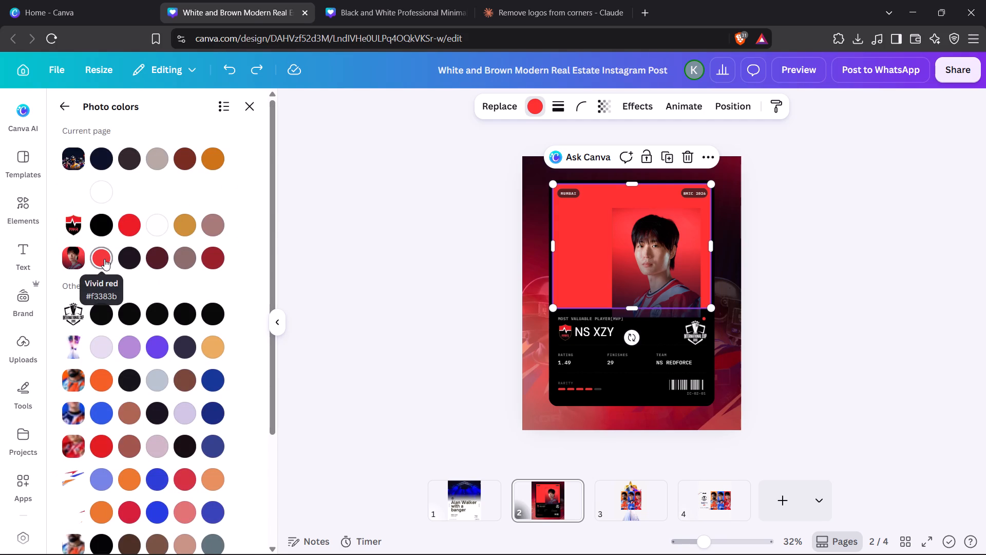
click(104, 259)
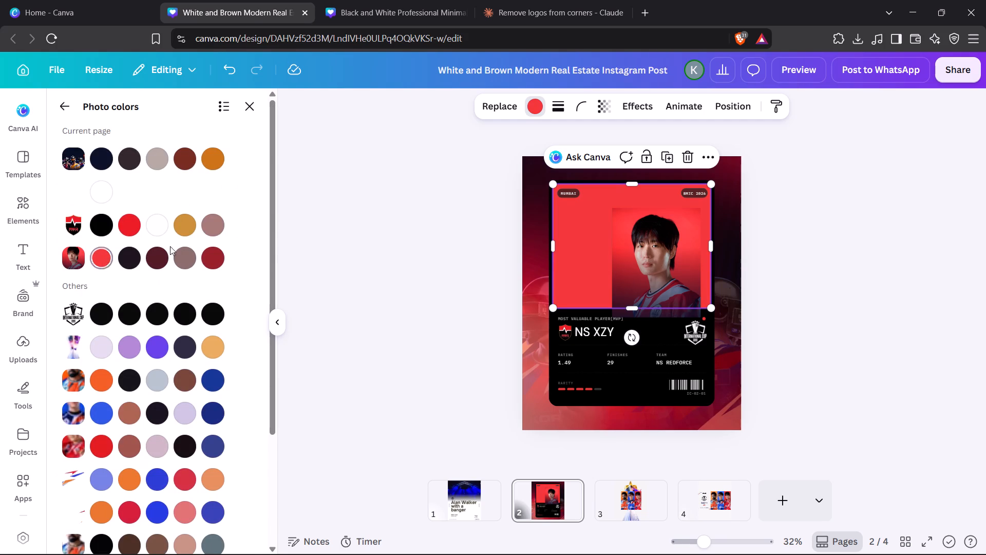
click(820, 234)
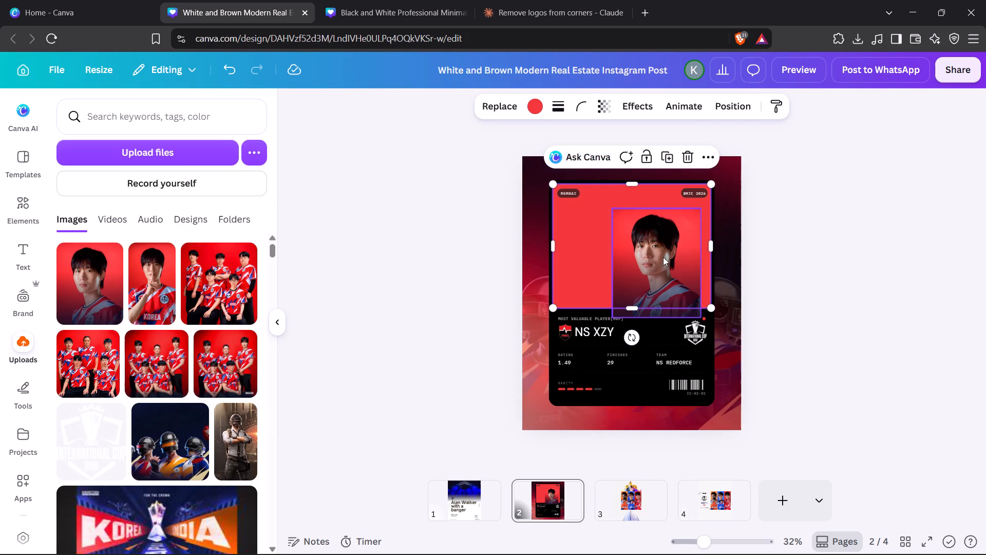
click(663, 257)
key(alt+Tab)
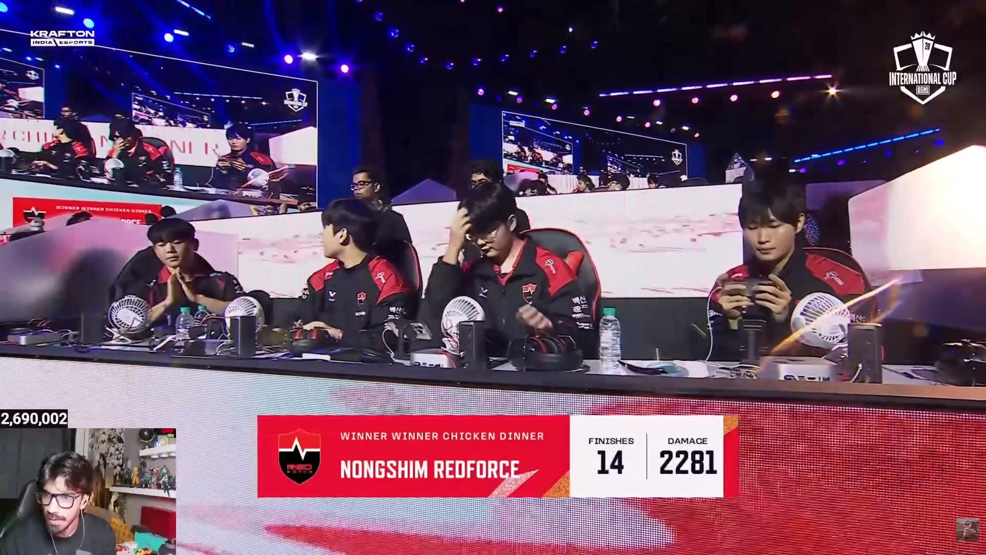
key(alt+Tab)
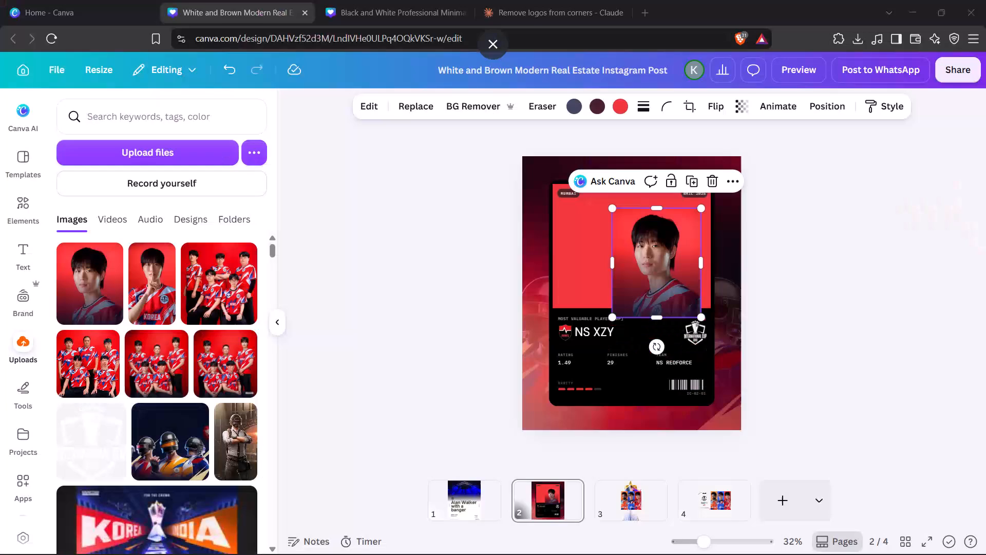
Nudge the player portrait up until its lower edge sits inside the red frame, above the card's text.
click(669, 262)
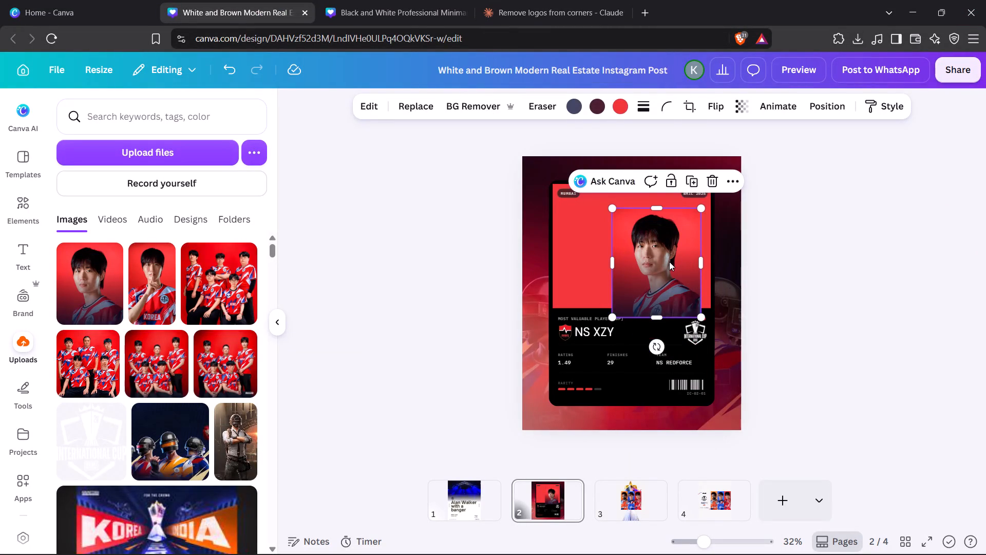
key(Up)
key(Up)
key(Up)
key(Up)
key(Up)
key(Up)
key(Up)
key(Up)
key(Up)
key(Up)
key(Up)
key(Up)
key(Up)
key(Up)
key(Up)
key(Up)
key(Up)
key(Up)
key(Up)
key(Up)
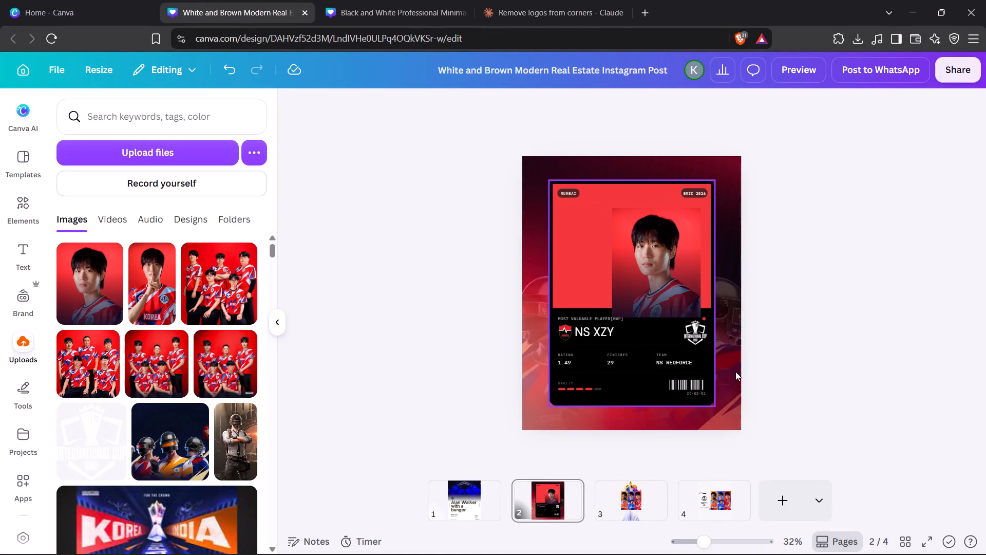
click(905, 271)
click(660, 285)
key(Up)
key(Up)
key(Up)
key(Up)
key(Up)
key(Up)
key(Up)
key(Up)
key(Up)
key(Up)
key(Up)
key(Up)
key(Up)
key(Up)
key(Up)
key(Up)
key(Up)
key(Up)
key(Up)
key(Up)
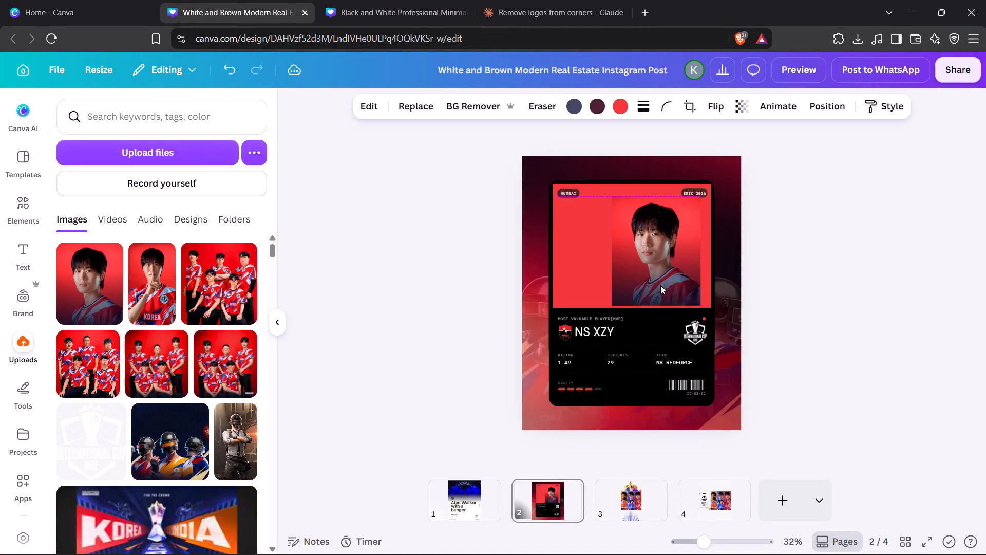
Nudge the portrait left until it is roughly centered horizontally within the red frame.
key(Left)
key(Left)
key(Left)
key(Left)
key(Left)
key(Left)
key(Left)
key(Left)
key(Left)
key(Left)
key(Left)
key(Left)
key(Left)
key(Left)
key(Left)
key(Left)
key(Left)
key(Left)
key(Left)
key(Left)
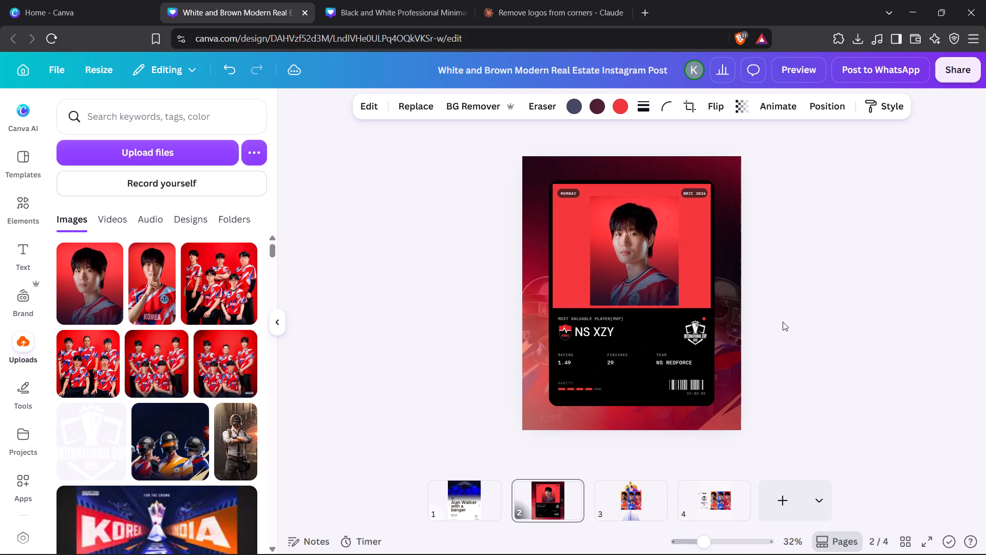
Fine-tune the portrait's height so its bottom edge lines up with the bottom of the red frame.
key(Down)
key(Down)
key(Down)
key(Down)
key(Down)
key(Down)
key(Down)
key(Down)
key(Down)
key(Down)
key(Down)
key(Down)
key(Down)
key(Down)
key(Down)
key(Down)
key(Down)
key(Down)
key(Down)
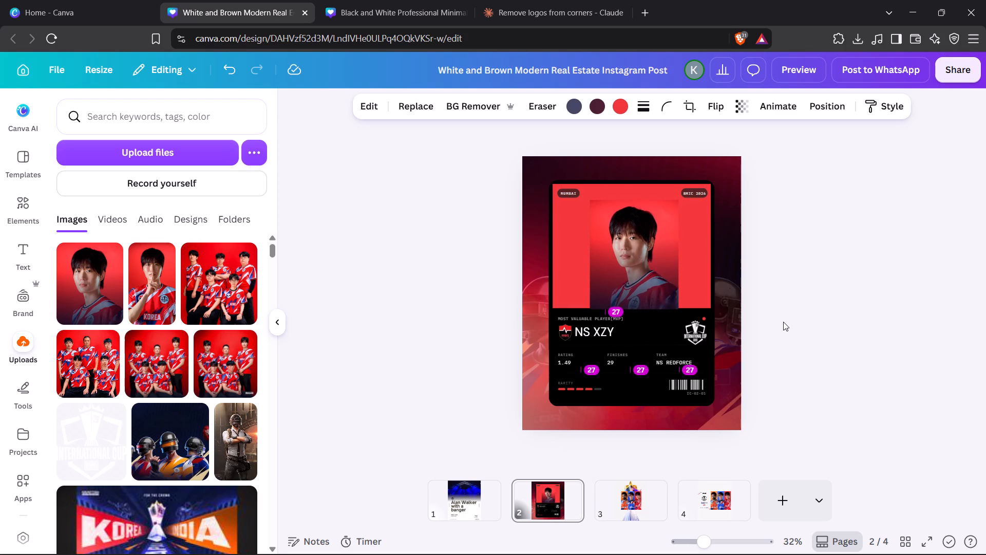
key(Up)
key(Up)
key(Up)
key(Up)
key(Up)
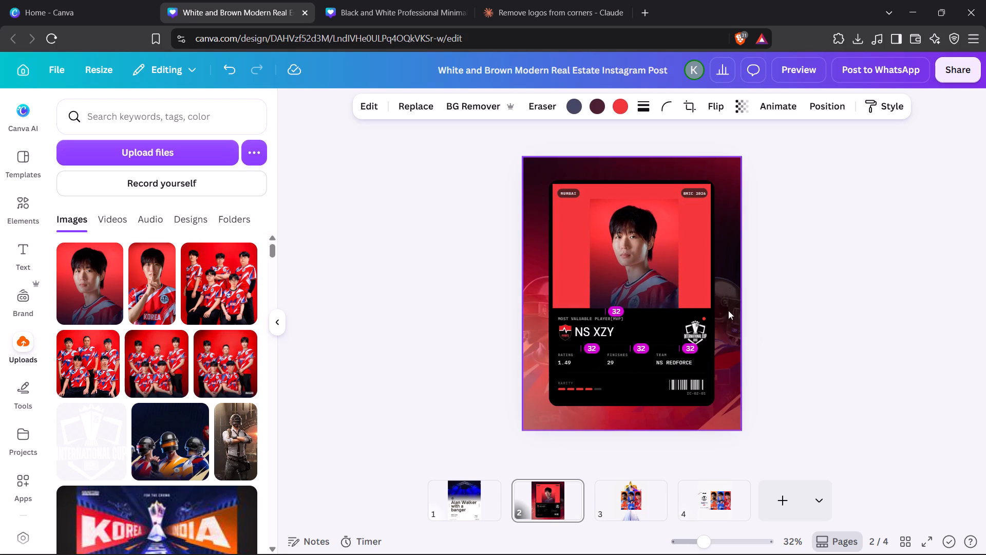
Extend the portrait's left and top edges out to the red frame's left and top edges.
drag(588, 251, 548, 247)
drag(615, 200, 617, 187)
click(810, 251)
Nudge the player portrait horizontally until its left side lines up with the red frame's left edge.
click(639, 265)
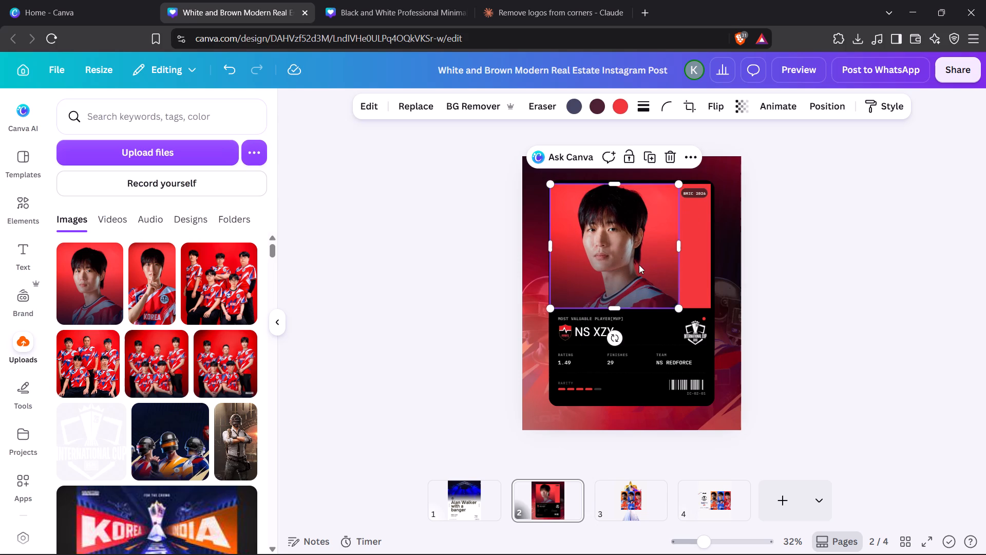
key(Right)
key(Right)
key(Right)
key(Right)
key(Right)
key(Right)
key(Right)
key(Right)
key(Right)
key(Right)
key(Right)
key(Right)
key(Right)
key(Right)
key(Right)
key(Right)
key(Right)
key(Right)
key(Right)
key(Right)
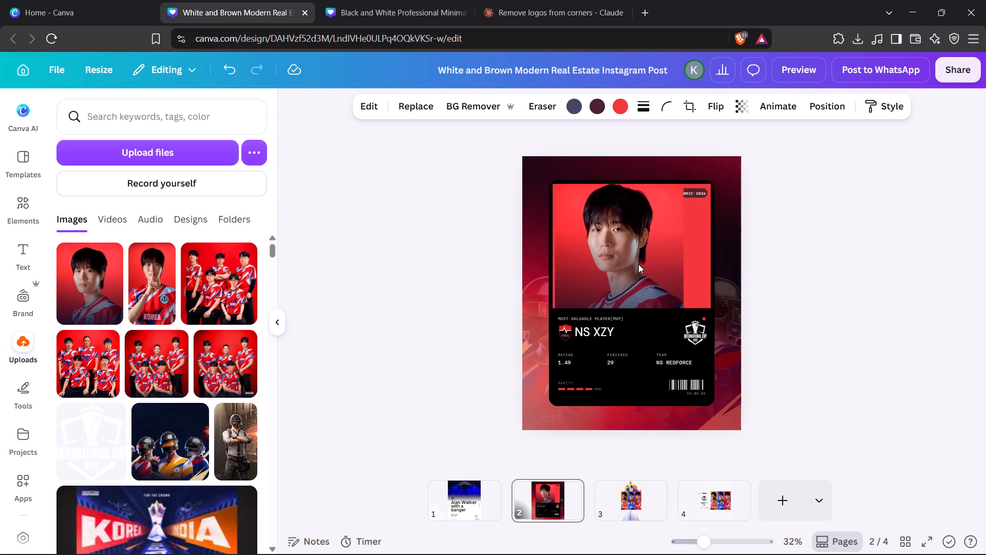
key(Left)
key(Left)
key(Left)
key(Left)
key(Left)
key(Left)
key(Left)
key(Left)
key(Left)
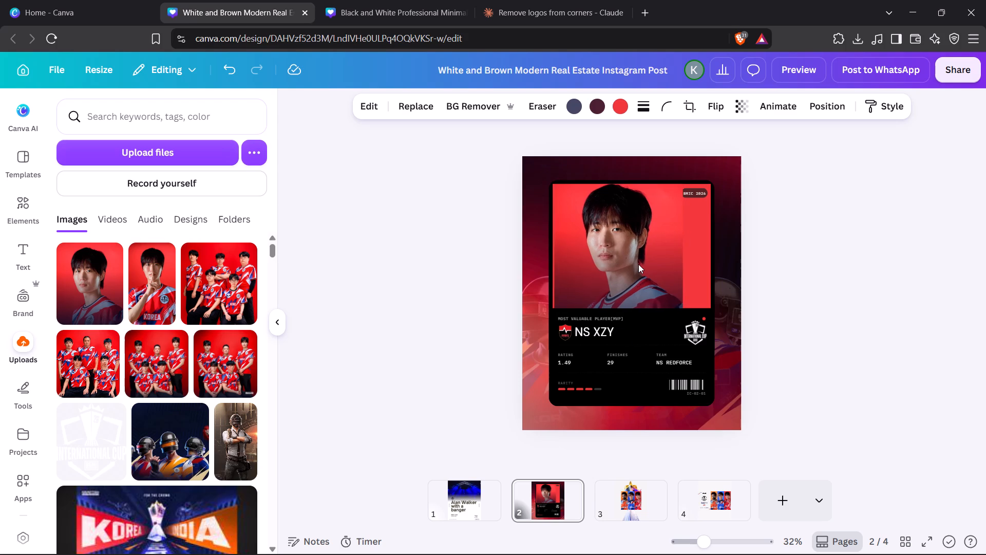
key(Left)
key(Left)
key(Left)
key(Left)
key(Left)
key(Left)
key(Left)
key(Left)
key(Left)
key(Left)
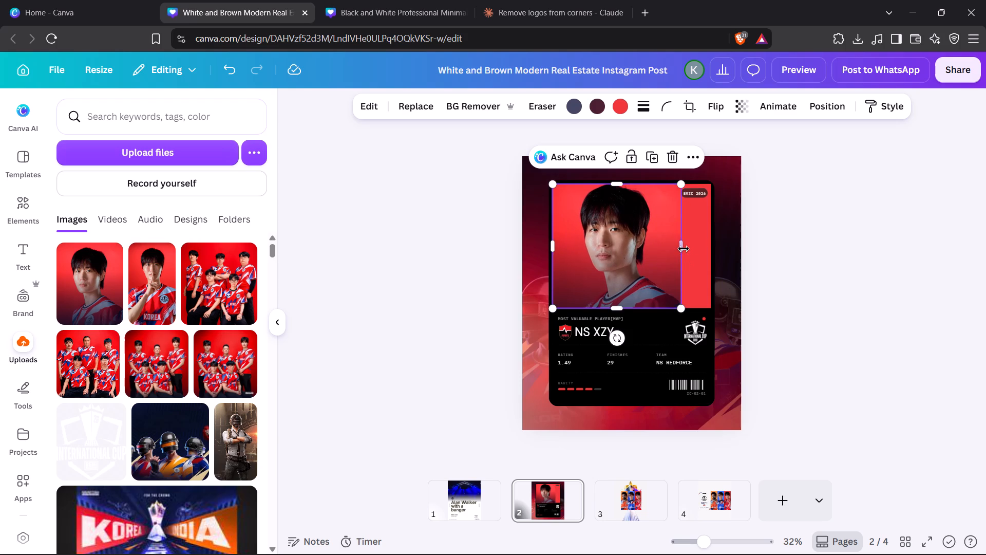
Widen the player portrait to the red frame's right edge, to about 773 by 613.
drag(683, 248, 711, 249)
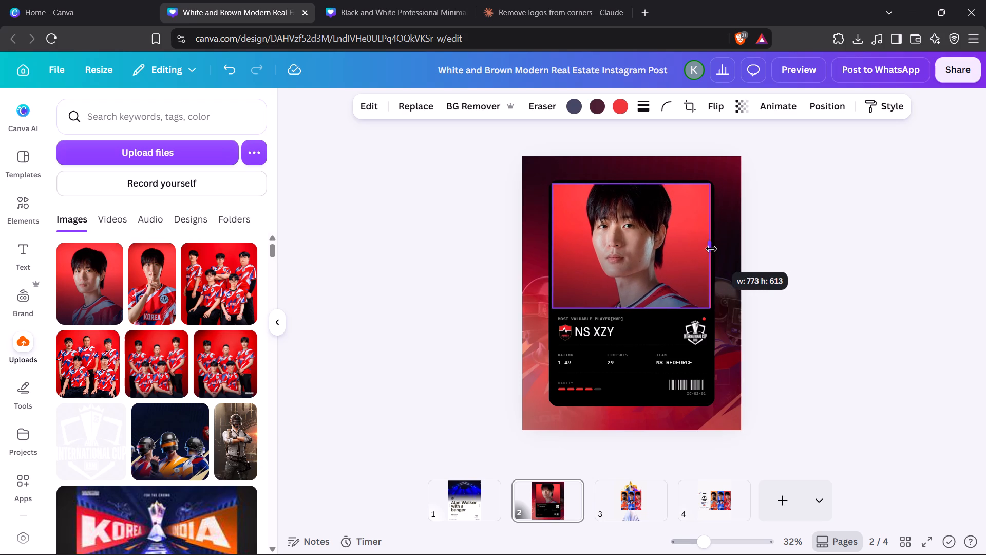
drag(711, 249, 714, 249)
click(817, 253)
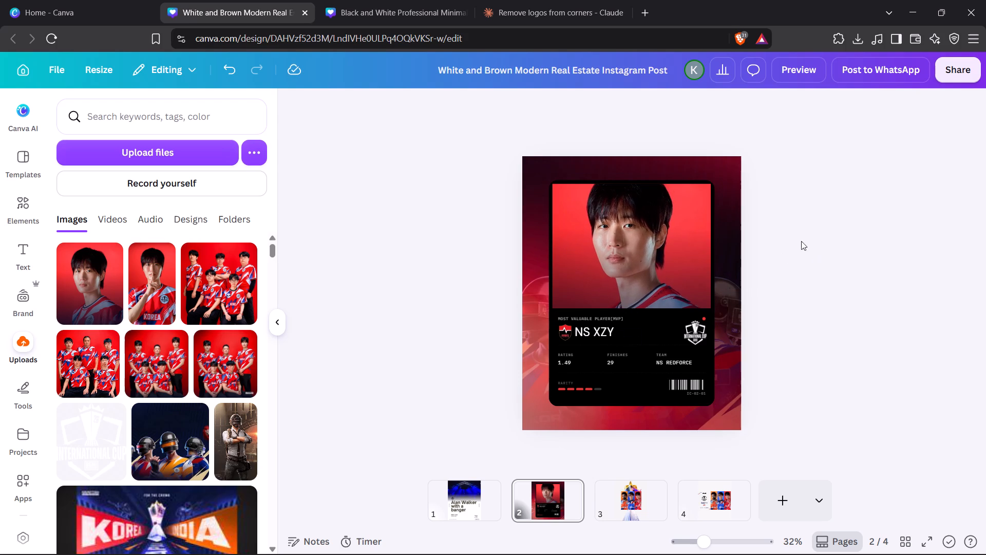
click(628, 240)
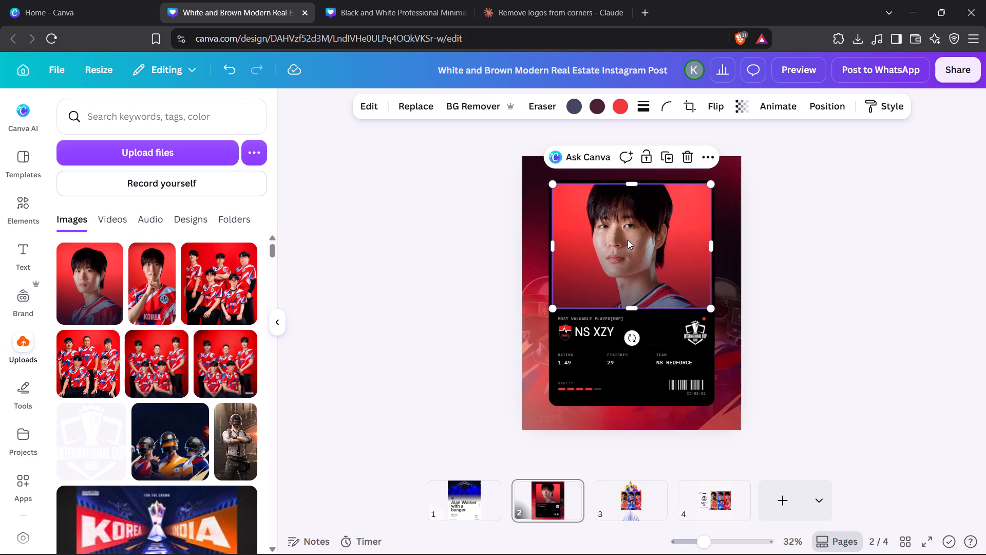
click(827, 237)
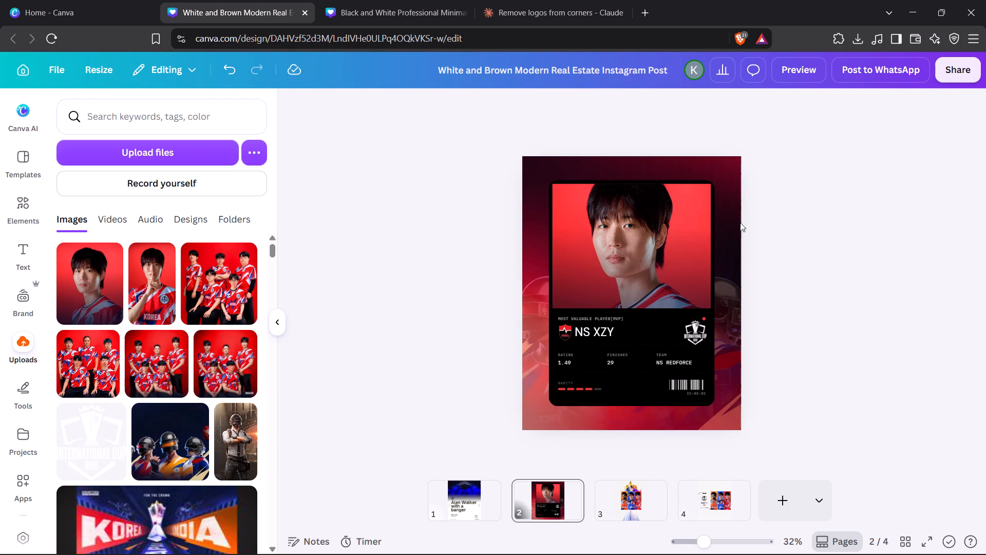
click(651, 245)
click(690, 107)
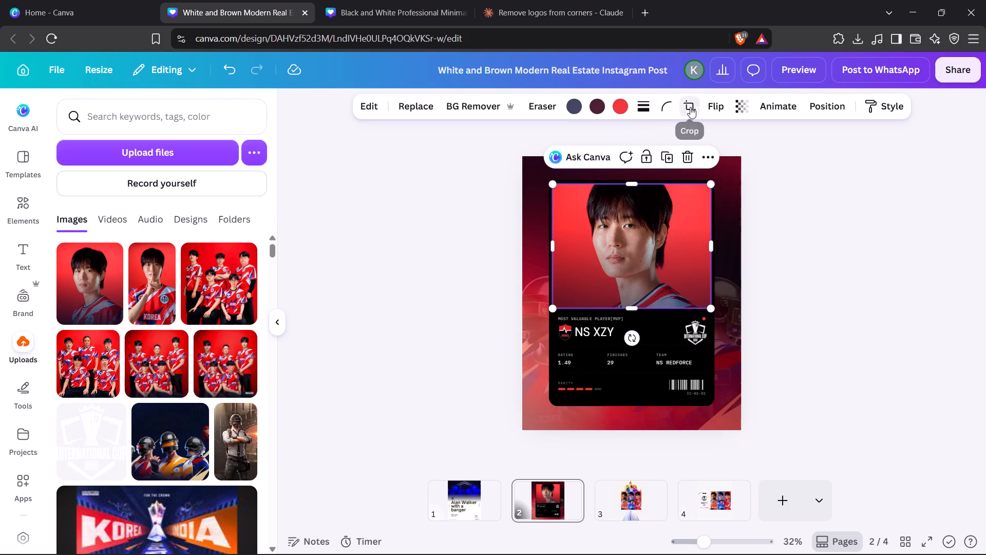
drag(634, 248, 634, 271)
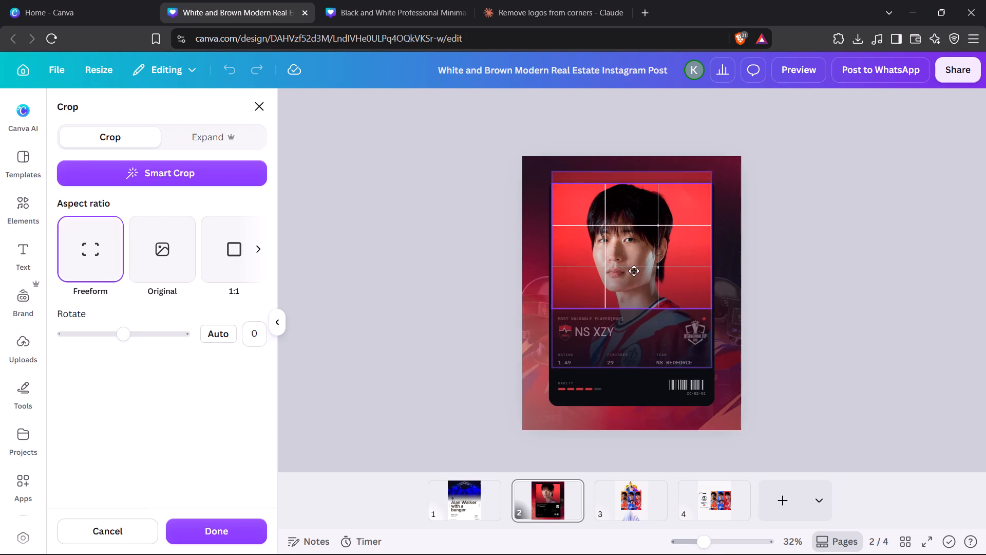
drag(634, 271, 633, 272)
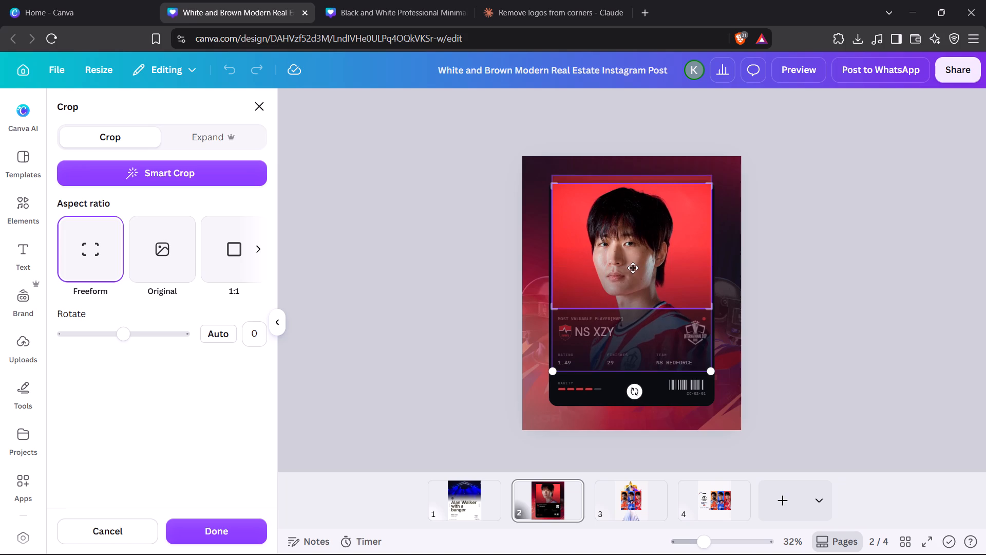
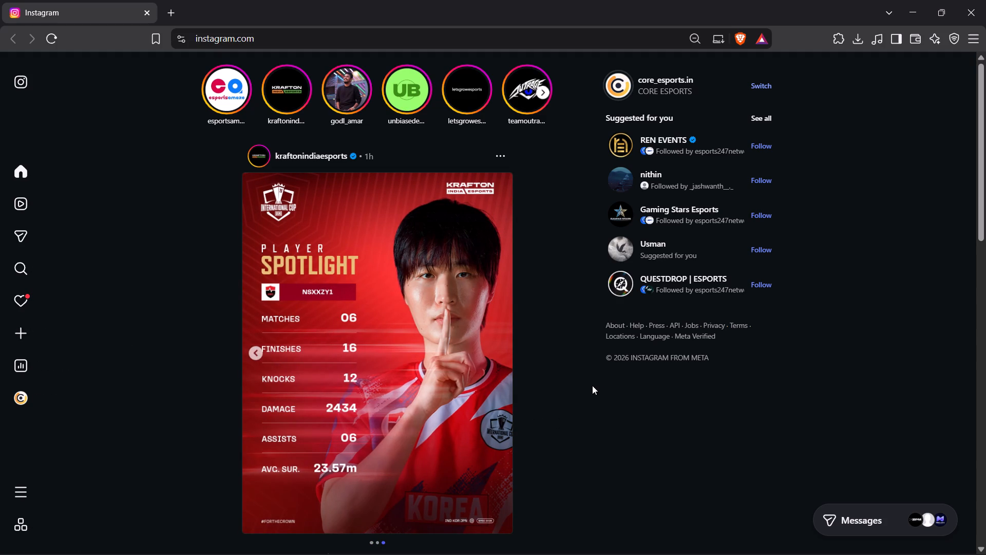
Open the esportsamaze story on Instagram, advance to the BMIC 2026 Day Three standings and pause it to read.
scroll(575, 369, down, 4)
scroll(575, 362, up, 4)
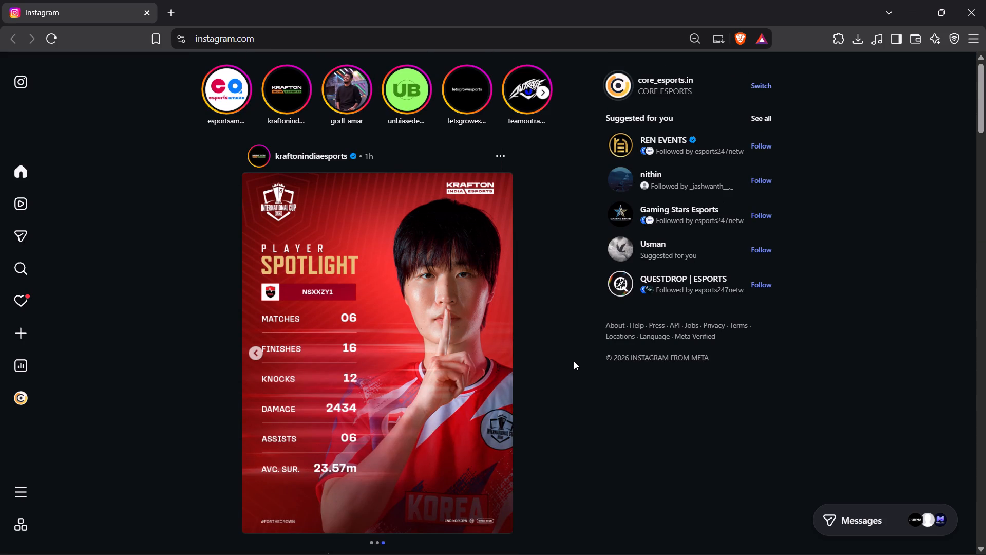
click(228, 99)
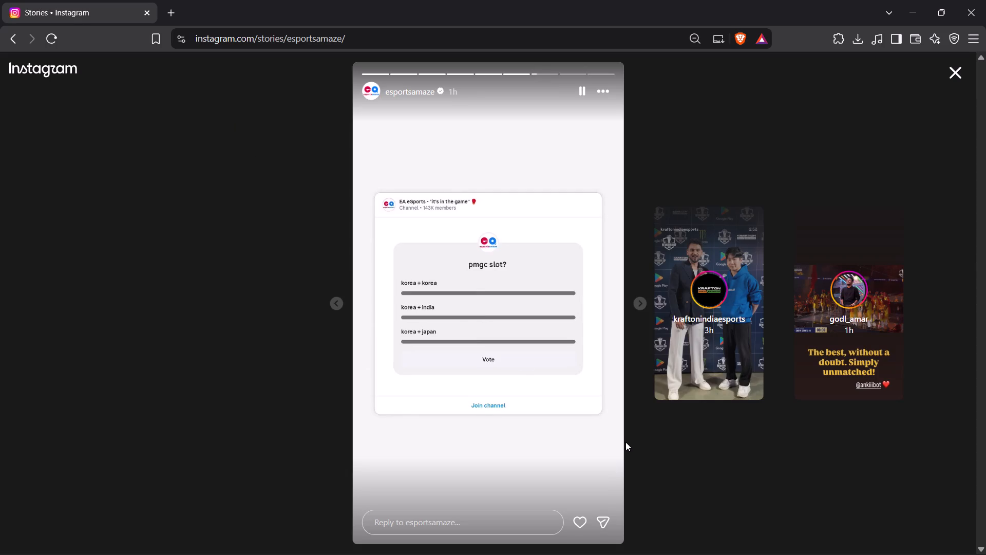
key(Right)
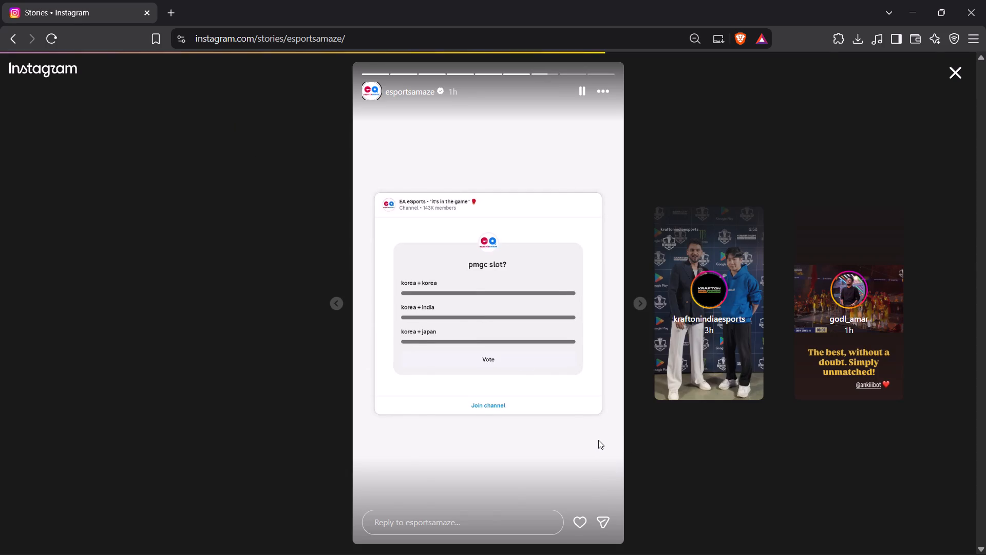
key(Right)
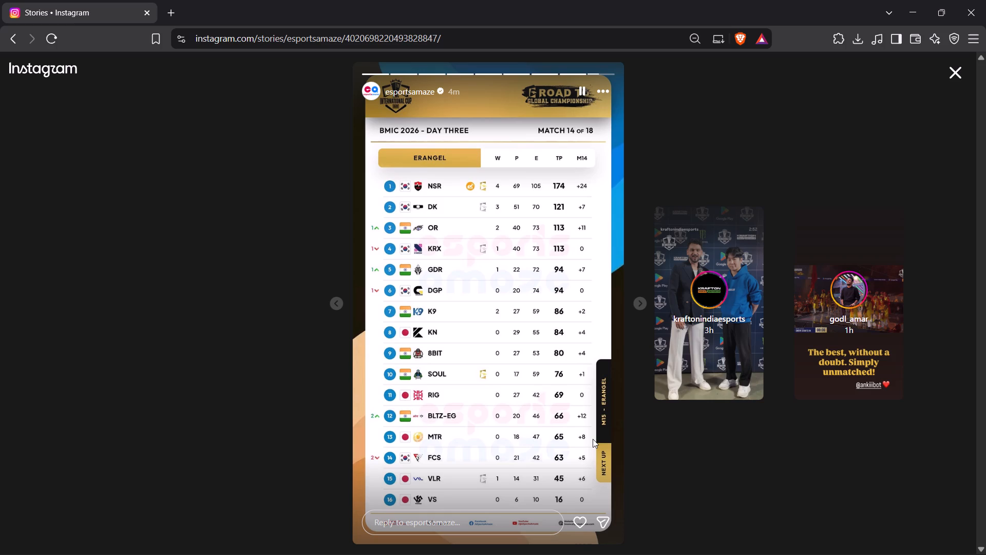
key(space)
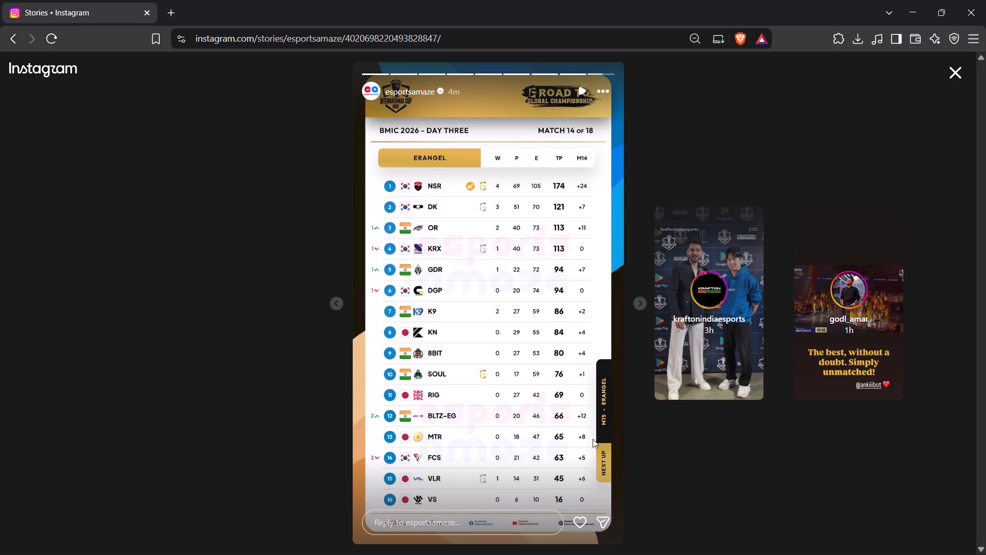